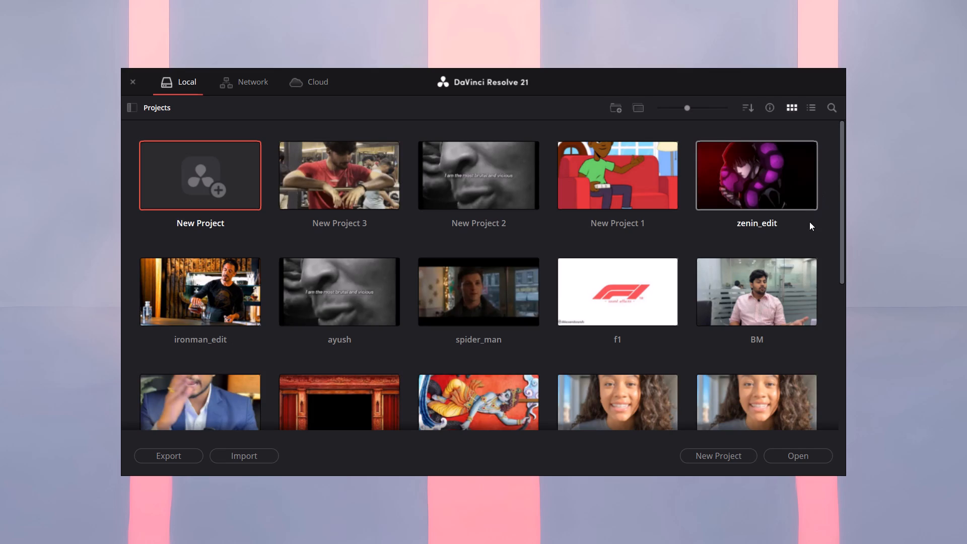
# Open the existing project named New Project 3 from the local project library.
pyautogui.scroll(-3, 432, 362)
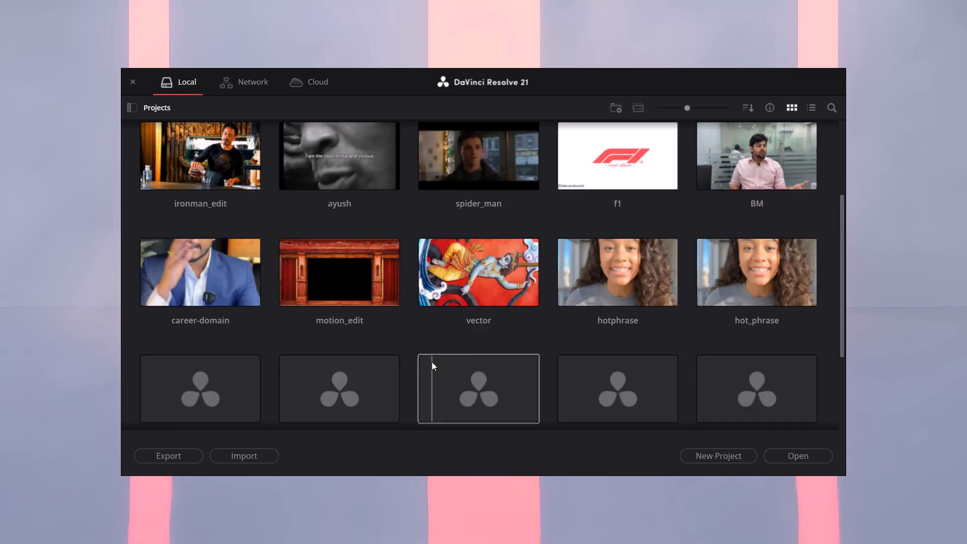
pyautogui.scroll(-2, 432, 362)
pyautogui.scroll(5, 432, 362)
pyautogui.doubleClick(374, 197)
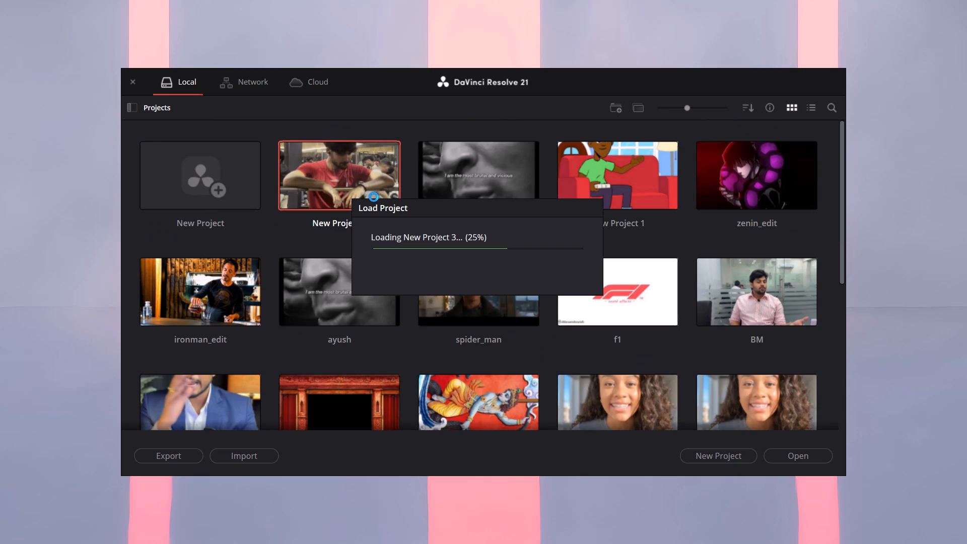
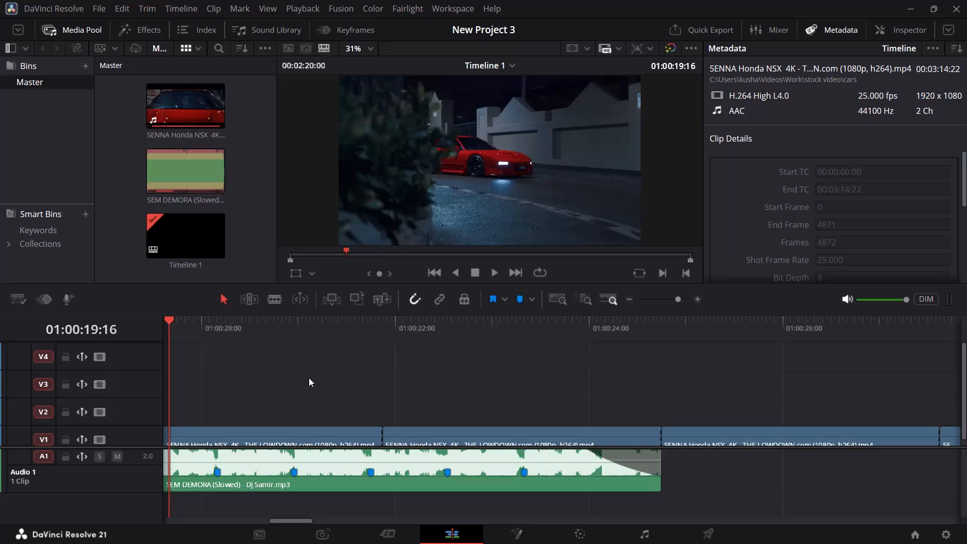
# Play back the early part of Timeline 1 through to about 01:00:16:11 to review the cuts against the music.
pyautogui.scroll(-7, 309, 378)
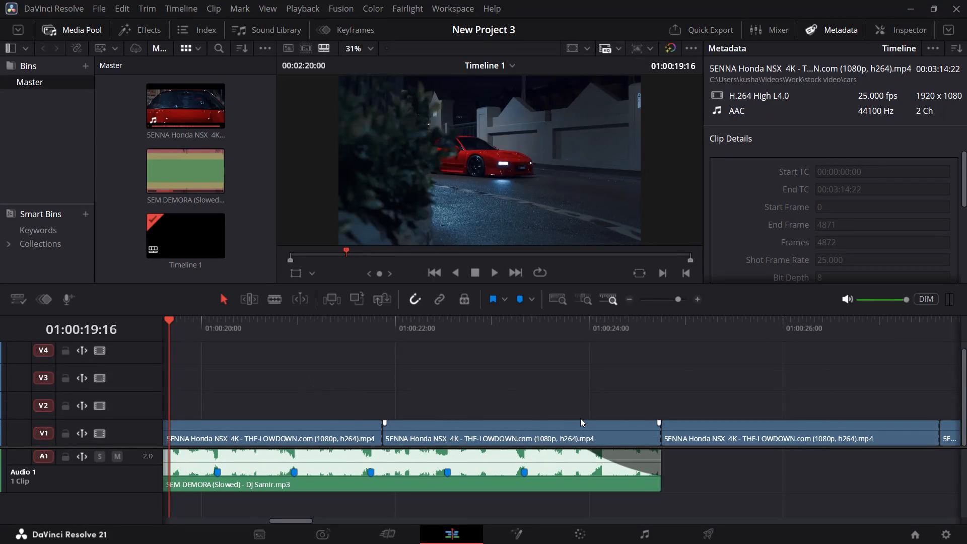
pyautogui.keyDown('alt'); pyautogui.scroll(-10, 580, 418); pyautogui.keyUp('alt')
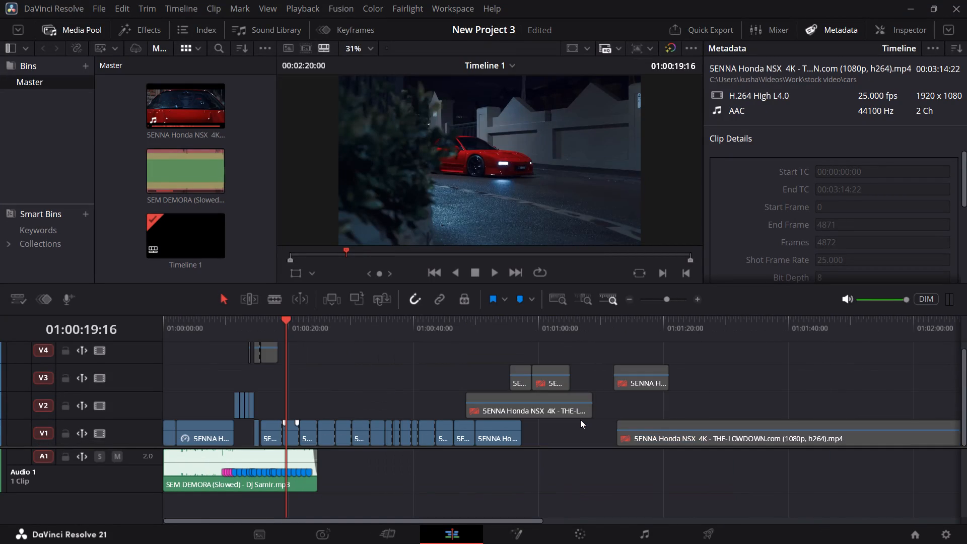
pyautogui.keyDown('ctrl'); pyautogui.scroll(5, 580, 420); pyautogui.keyUp('ctrl')
pyautogui.click(184, 323)
pyautogui.click(211, 332)
pyautogui.press('space')
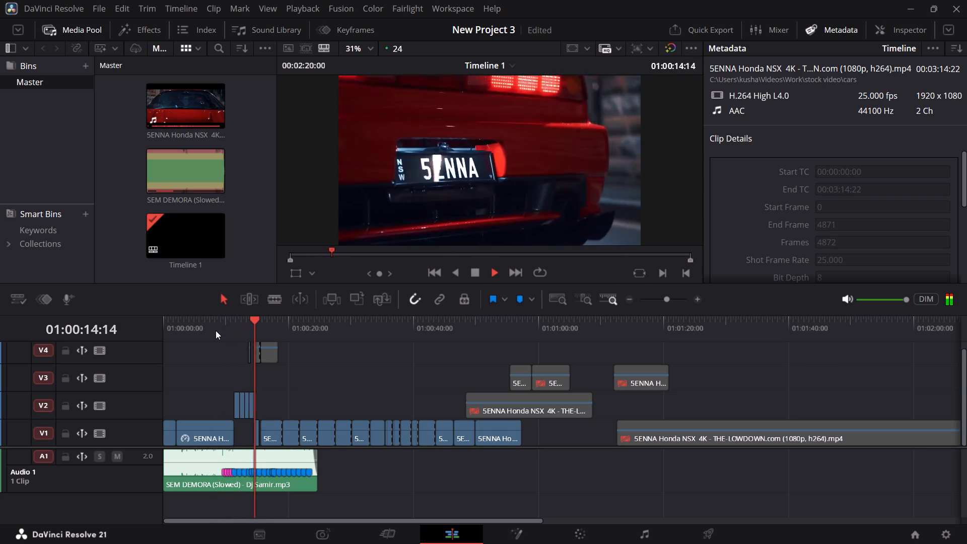
pyautogui.press('space')
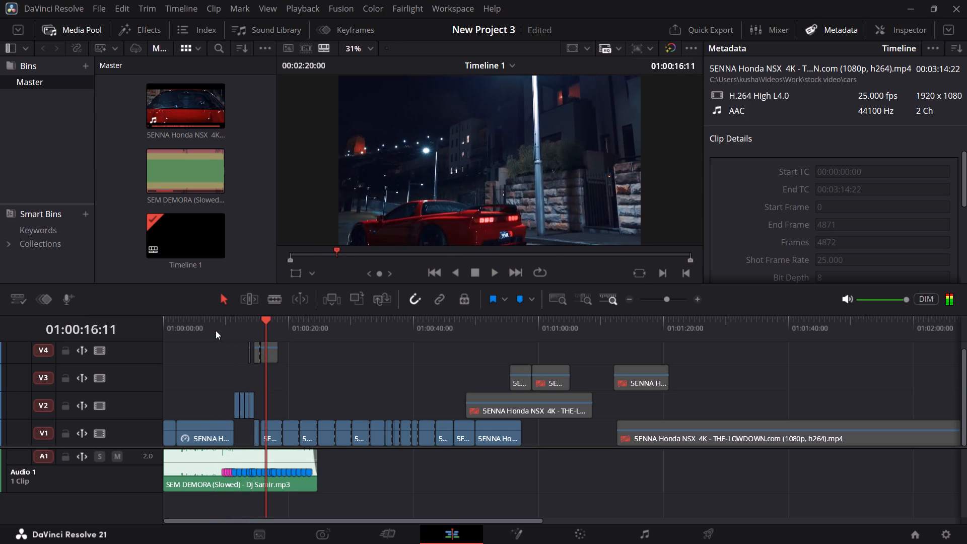
# Trim the start of the V1 clip following the gap near 01:00:15:15 so it begins at about 01:00:15:17.
pyautogui.keyDown('alt'); pyautogui.scroll(10, 398, 361); pyautogui.keyUp('alt')
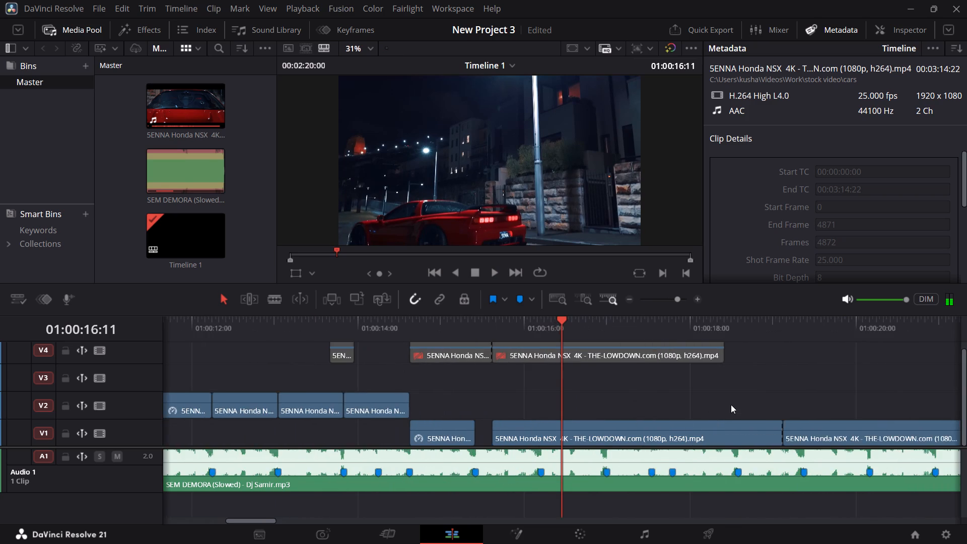
pyautogui.keyDown('alt'); pyautogui.scroll(4, 731, 404); pyautogui.keyUp('alt')
pyautogui.click(444, 326)
pyautogui.press('space')
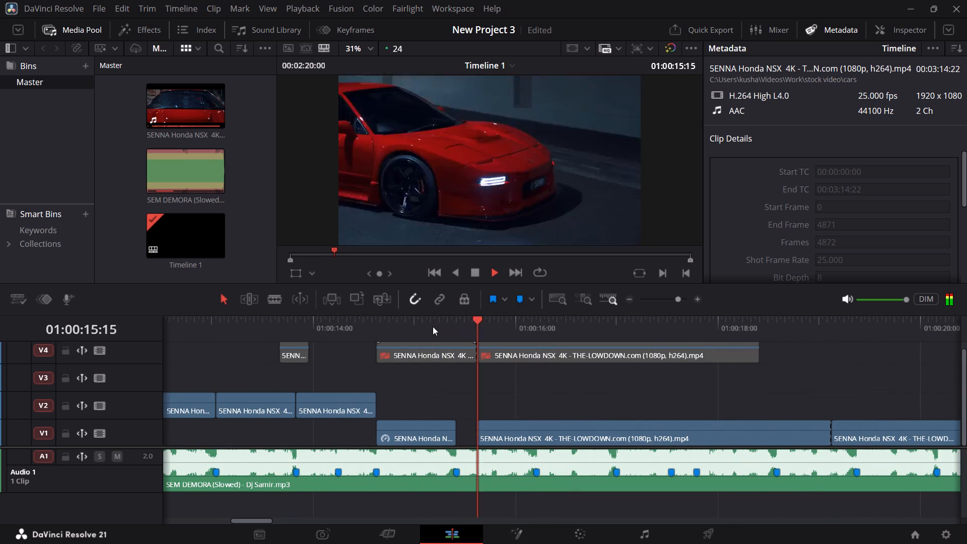
pyautogui.press('space')
pyautogui.moveTo(474, 327); pyautogui.dragTo(470, 323)
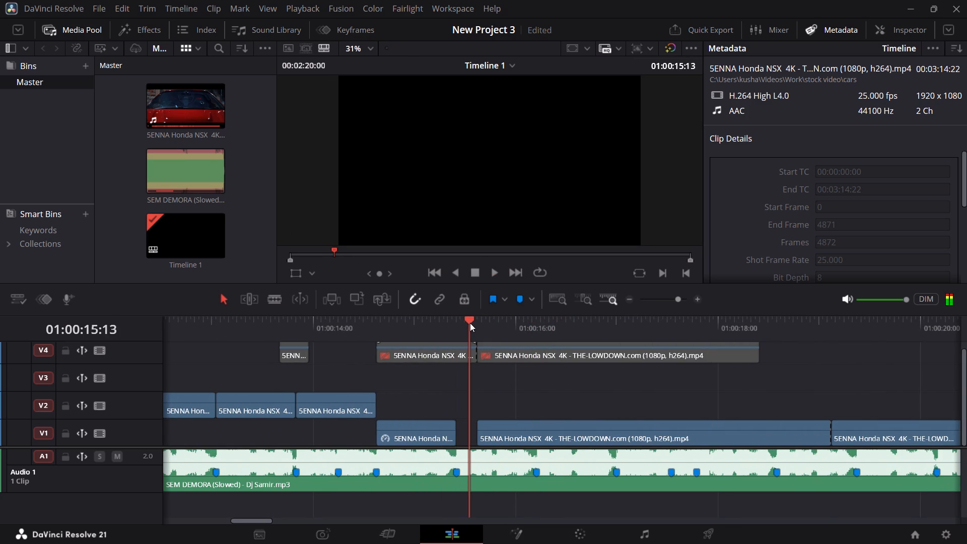
pyautogui.moveTo(470, 323); pyautogui.dragTo(487, 322)
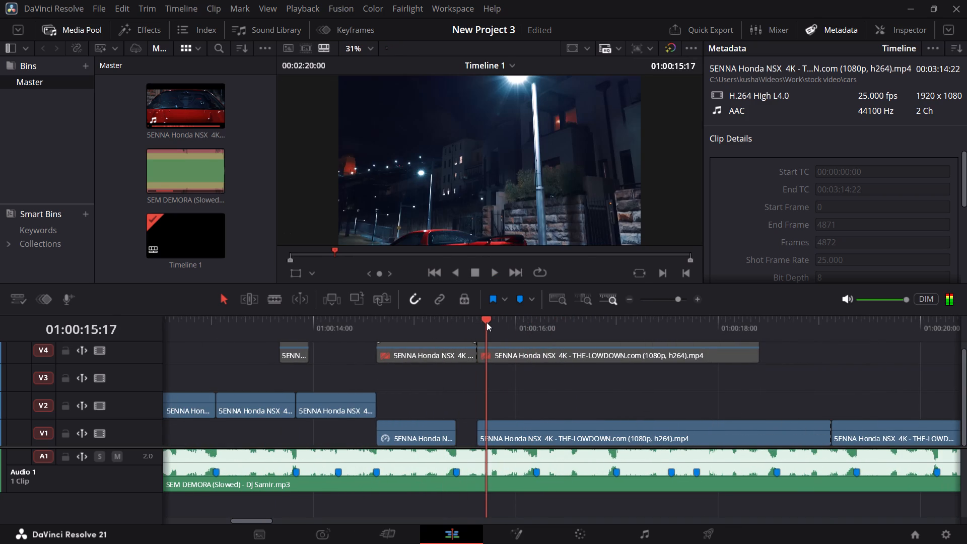
pyautogui.moveTo(487, 322); pyautogui.dragTo(483, 322)
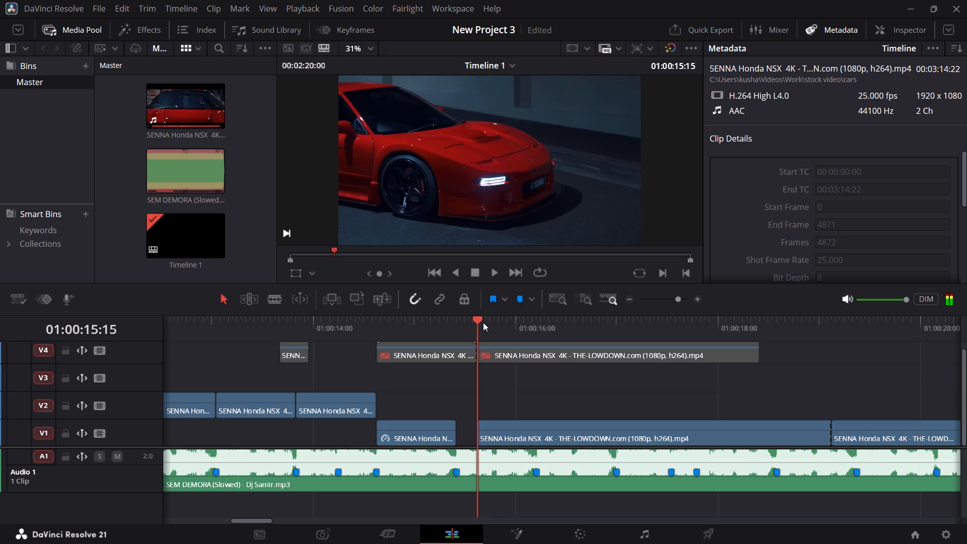
pyautogui.moveTo(483, 322); pyautogui.dragTo(488, 322)
pyautogui.moveTo(482, 439); pyautogui.dragTo(493, 437)
# Play through the trimmed cut, and move the trimmed V1 clip earlier until it meets the end of the preceding V1 clip.
pyautogui.click(410, 334)
pyautogui.press('space')
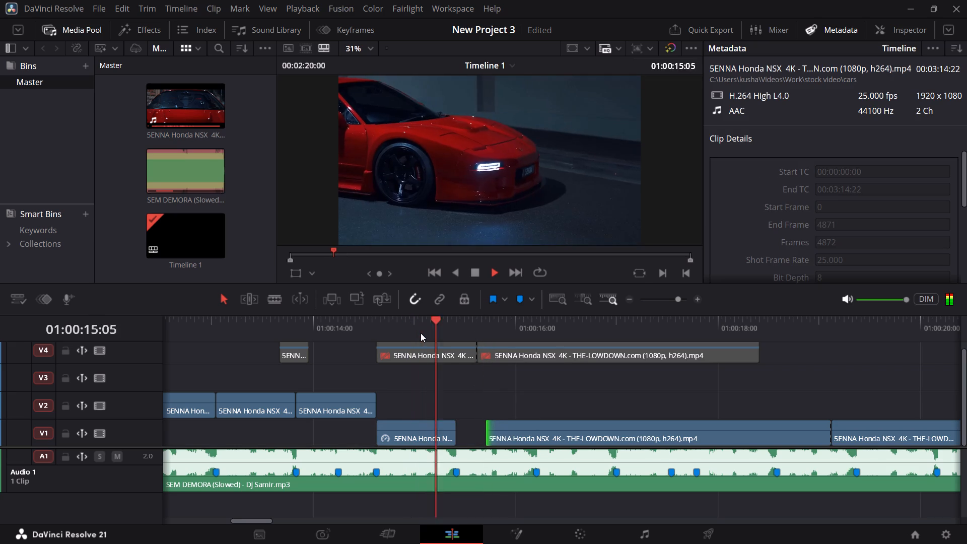
pyautogui.press('space')
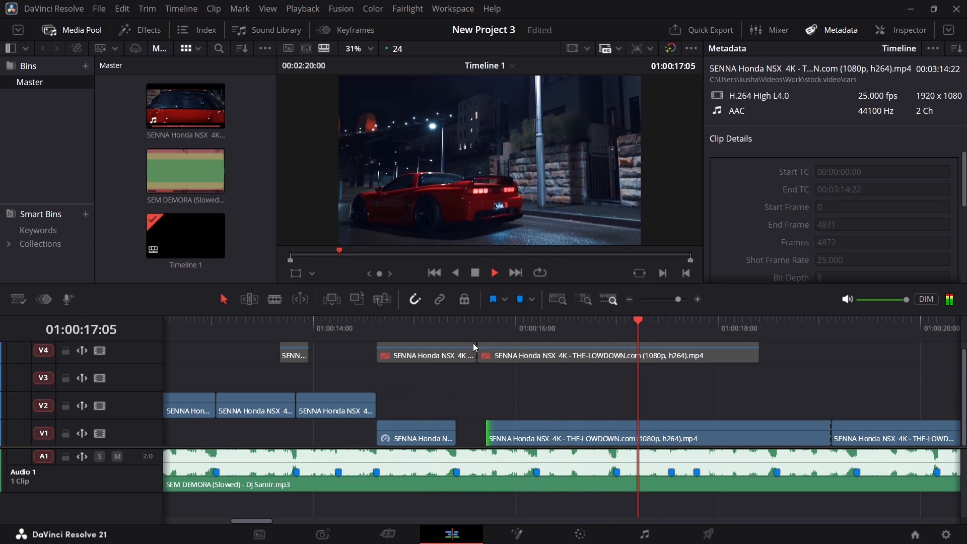
pyautogui.moveTo(529, 432); pyautogui.dragTo(505, 432)
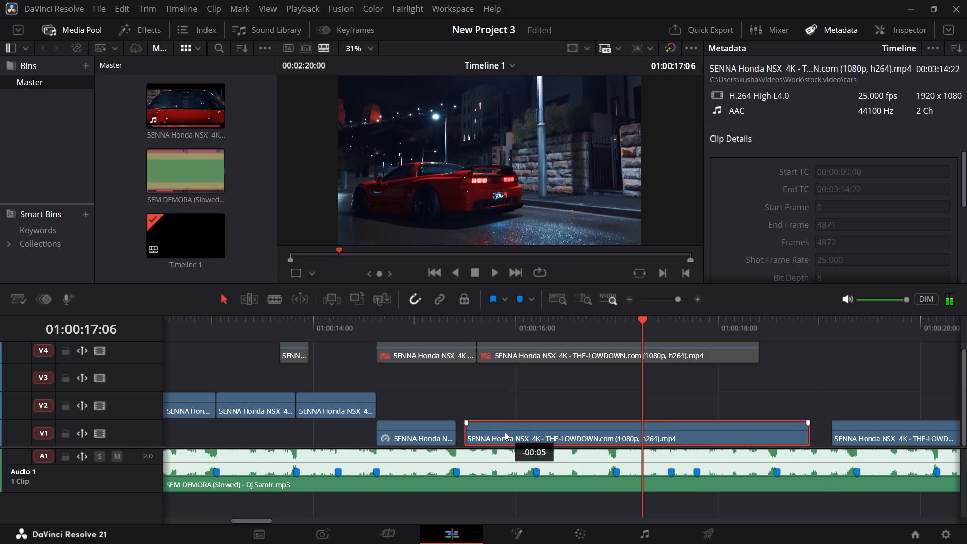
pyautogui.moveTo(505, 432); pyautogui.dragTo(499, 432)
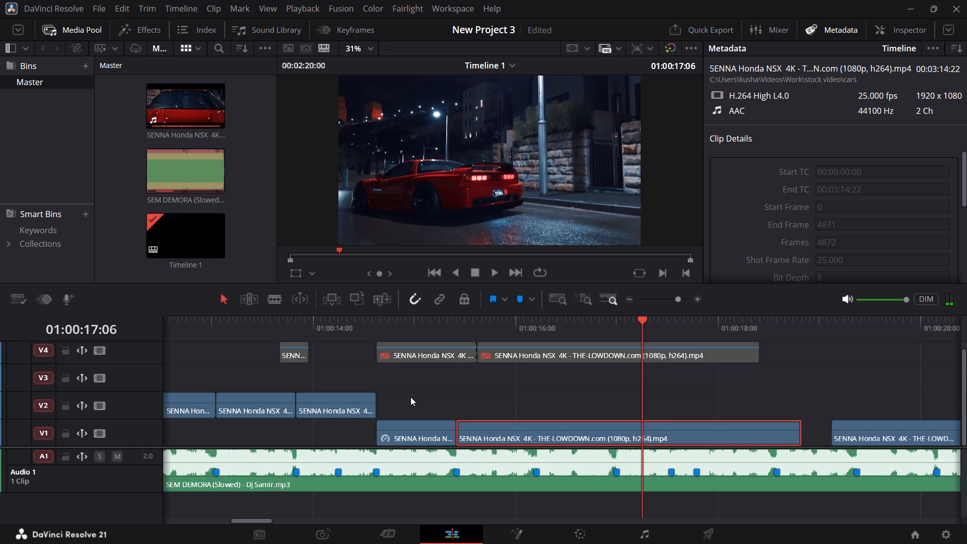
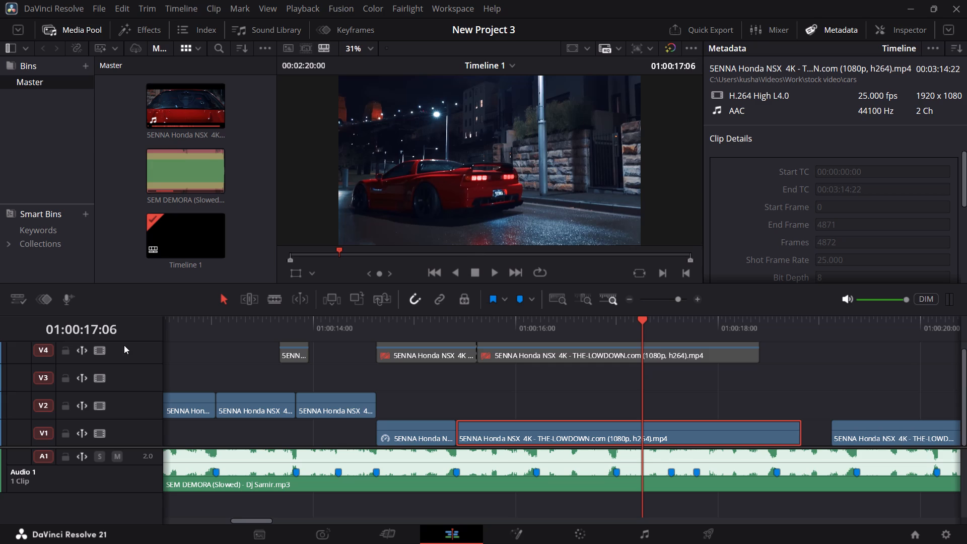
# Play back the cut from the last V2 clip to the V1 clip near 01:00:14:15 several times to check its timing against the music.
pyautogui.keyDown('ctrl'); pyautogui.scroll(4, 304, 438); pyautogui.keyUp('ctrl')
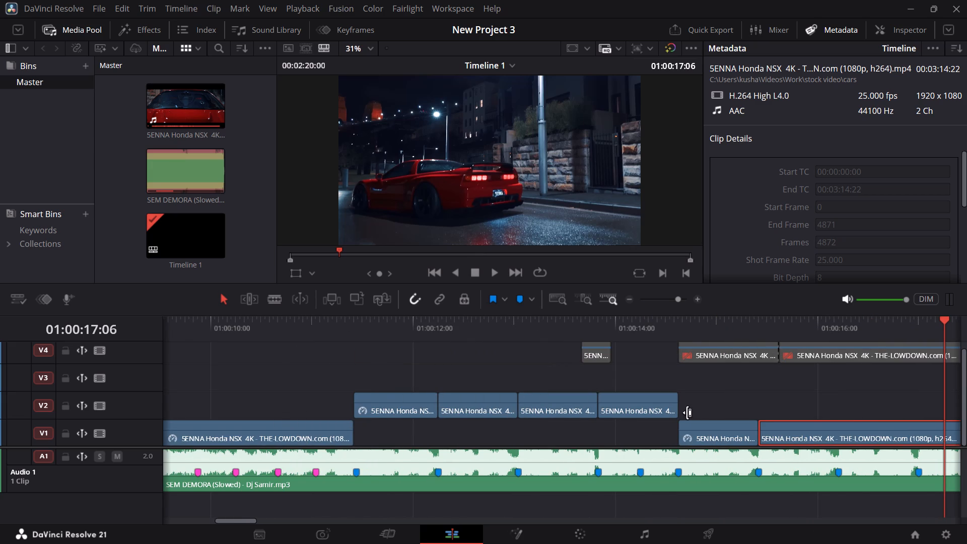
pyautogui.keyDown('ctrl'); pyautogui.scroll(-3, 684, 413); pyautogui.keyUp('ctrl')
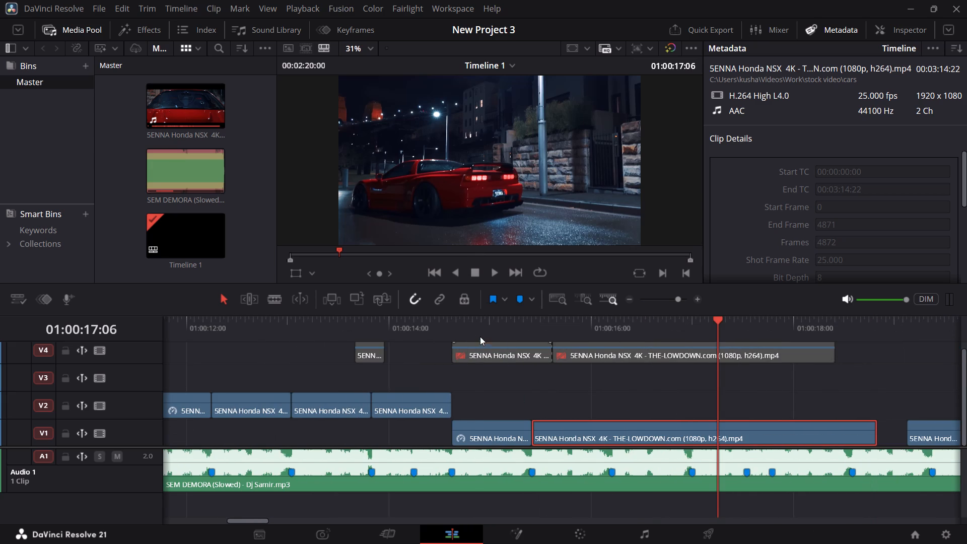
pyautogui.click(472, 321)
pyautogui.click(424, 322)
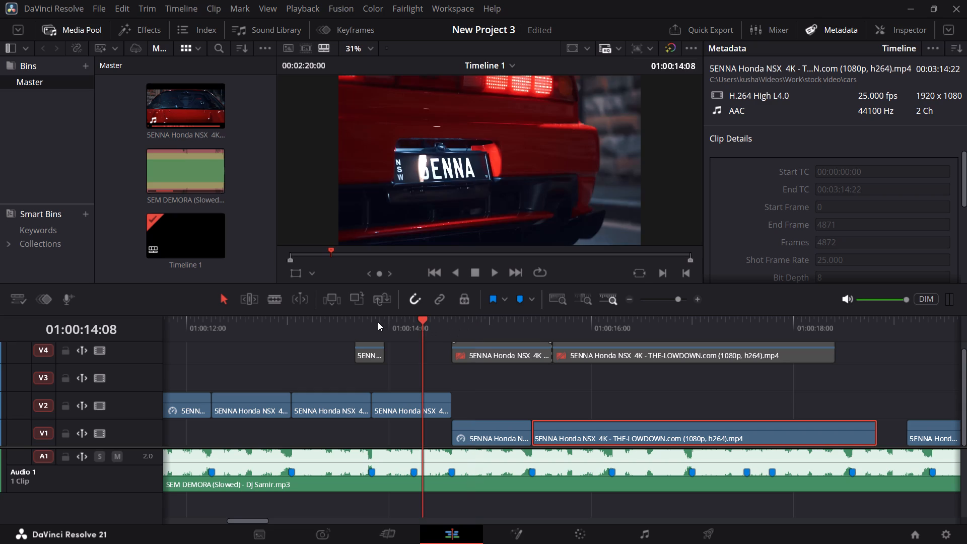
pyautogui.click(419, 326)
pyautogui.press('space')
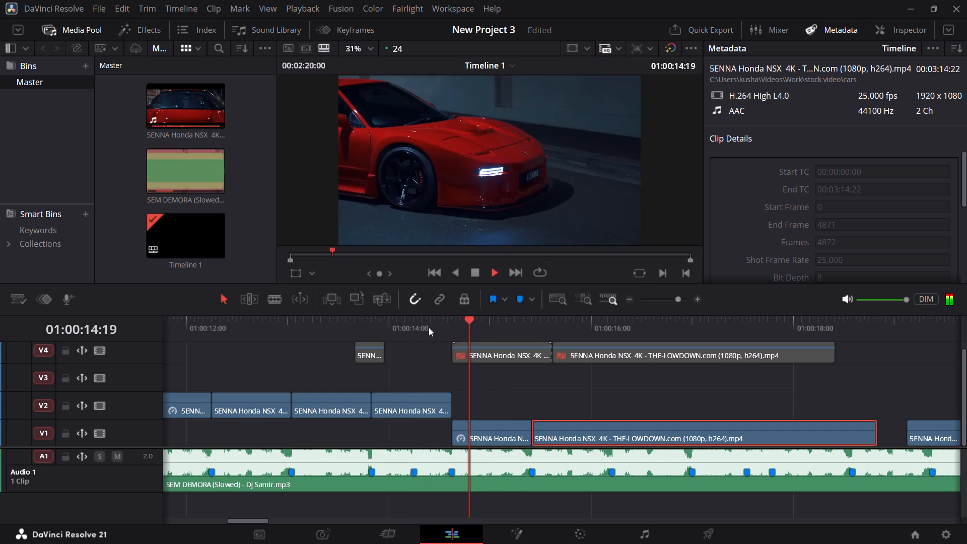
pyautogui.press('space')
pyautogui.click(443, 328)
pyautogui.press('space')
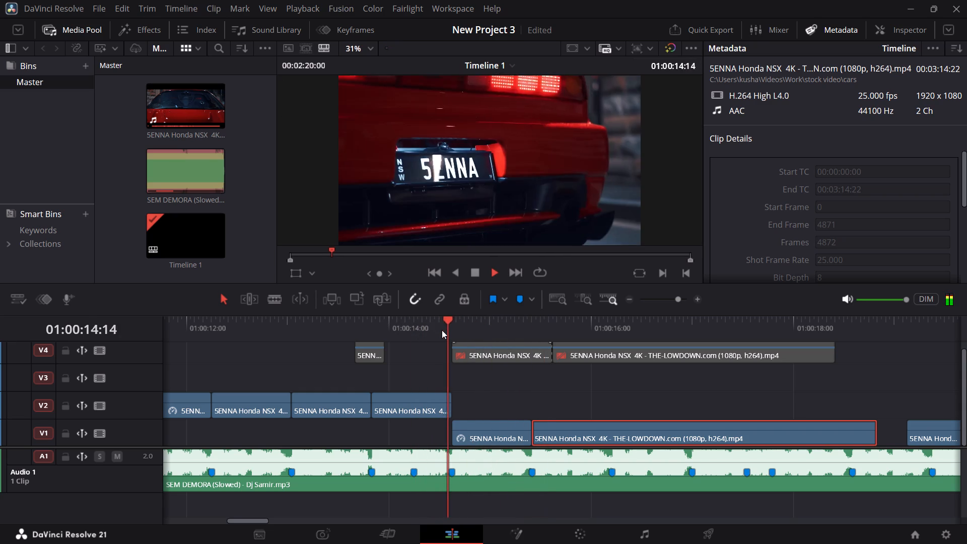
pyautogui.press('space')
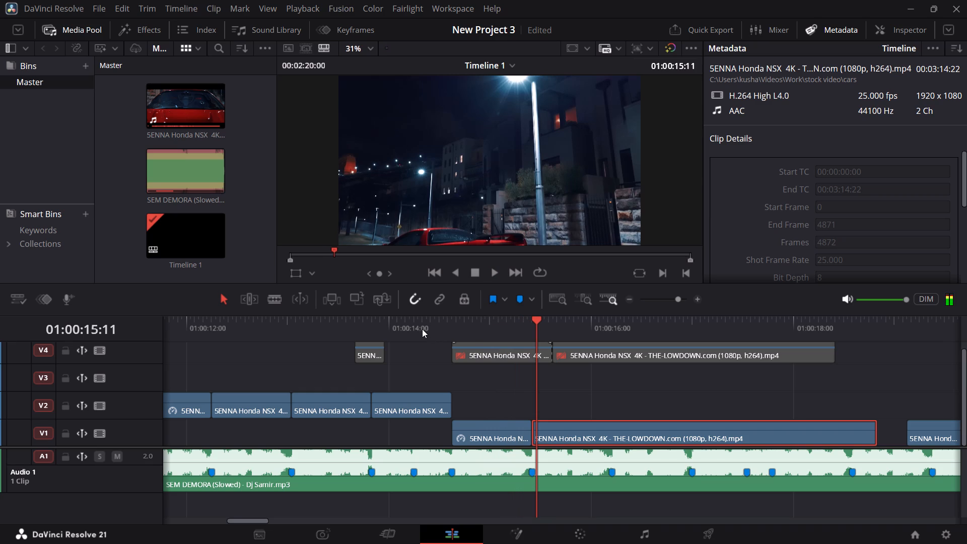
pyautogui.click(422, 329)
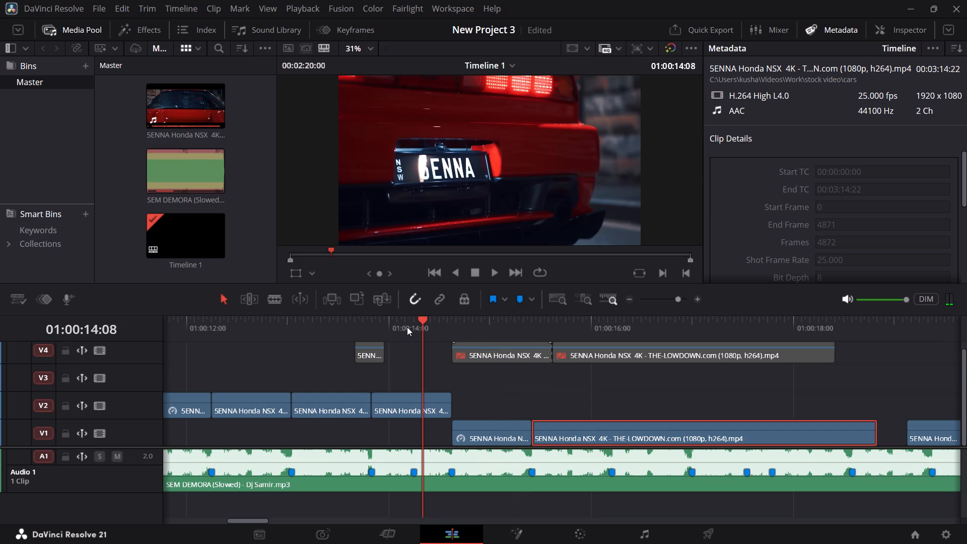
pyautogui.click(407, 327)
pyautogui.press('space')
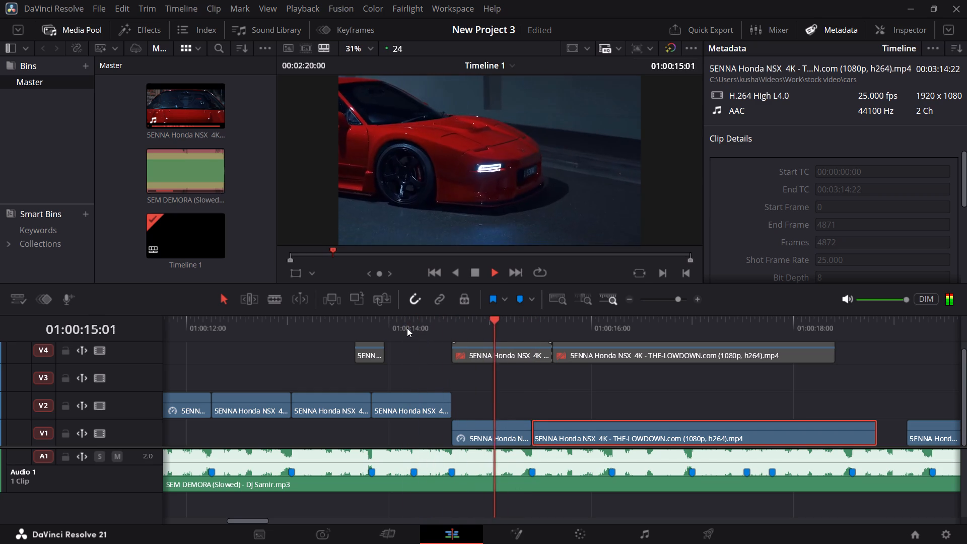
pyautogui.press('space')
# Scrub and replay Timeline 1 from about 01:00:14:06 to 01:00:16:15 to examine both cuts against the beat markers.
pyautogui.moveTo(416, 328); pyautogui.dragTo(518, 341)
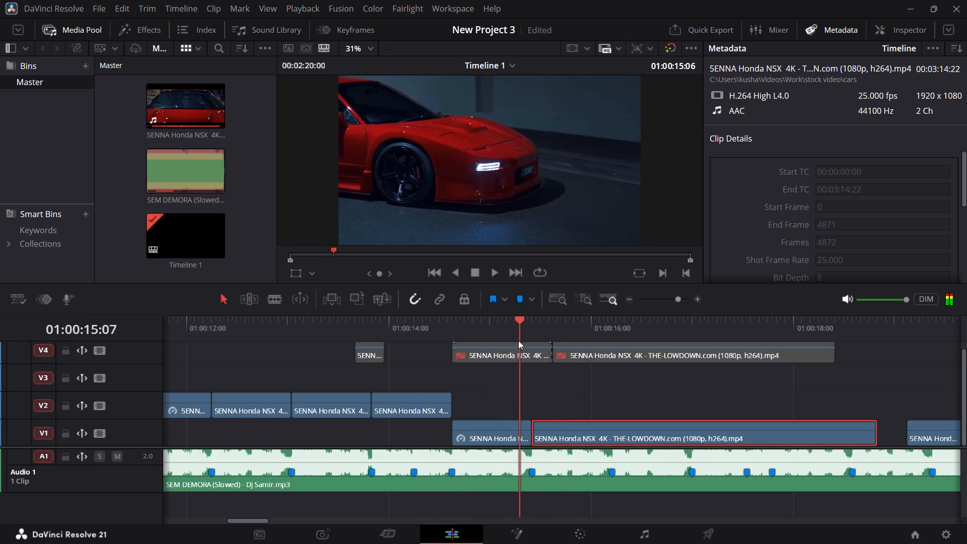
pyautogui.moveTo(518, 341); pyautogui.dragTo(542, 341)
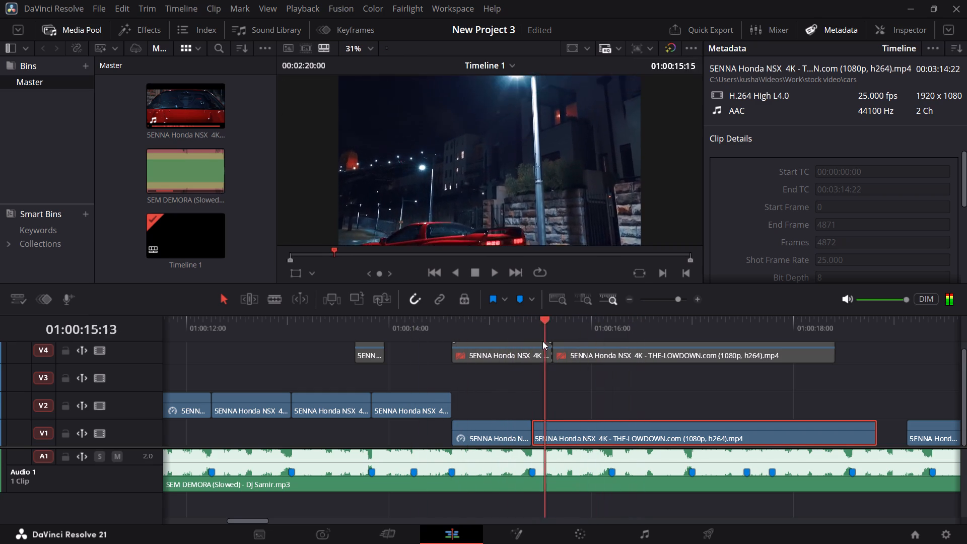
pyautogui.moveTo(542, 341); pyautogui.dragTo(495, 347)
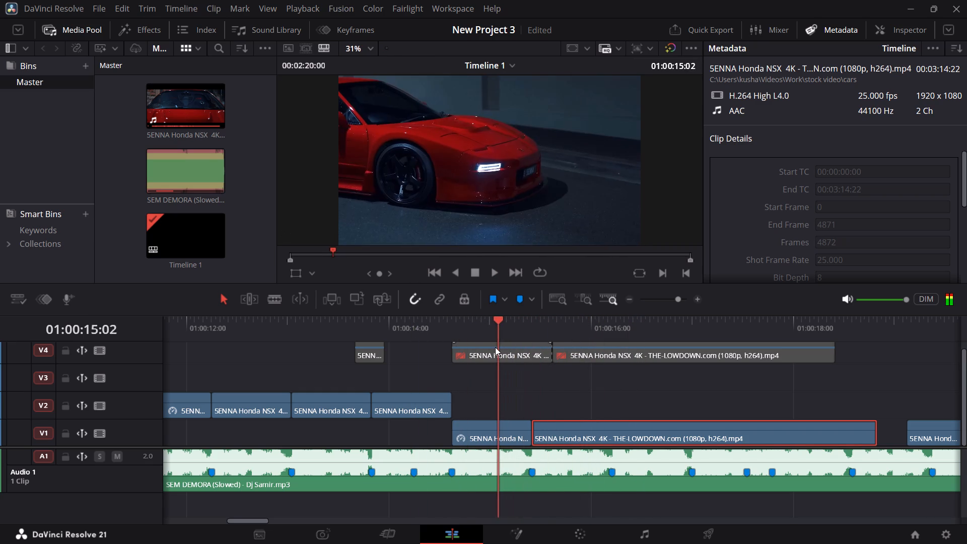
pyautogui.moveTo(495, 347); pyautogui.dragTo(425, 343)
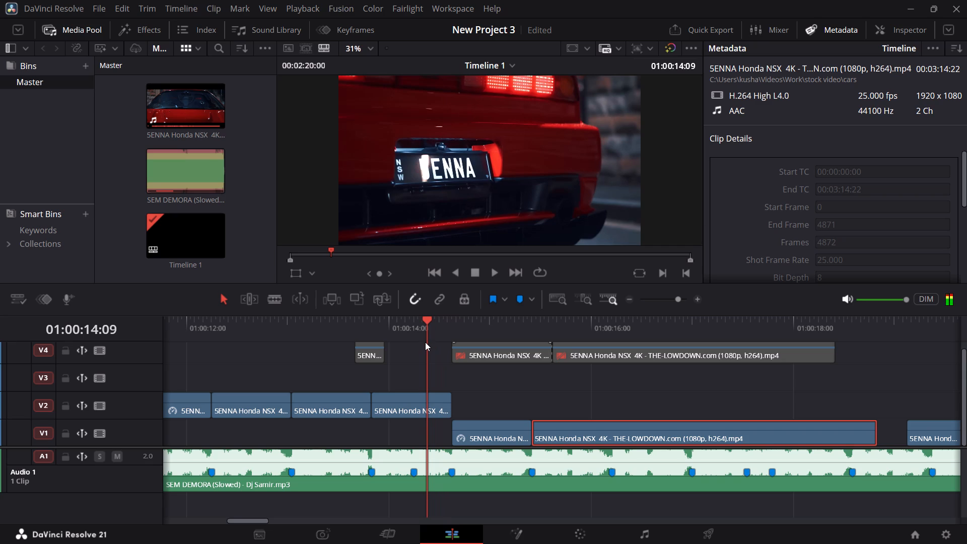
pyautogui.press('space')
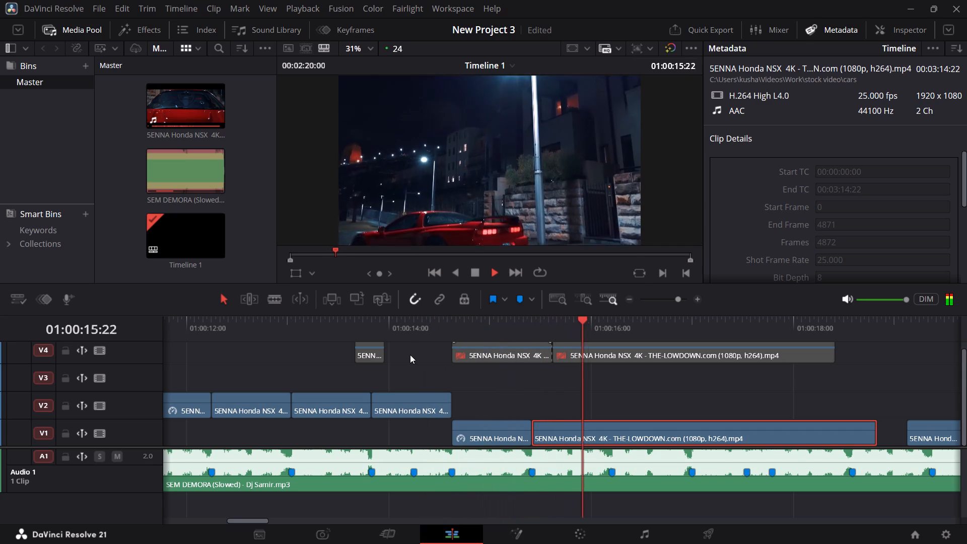
pyautogui.press('space')
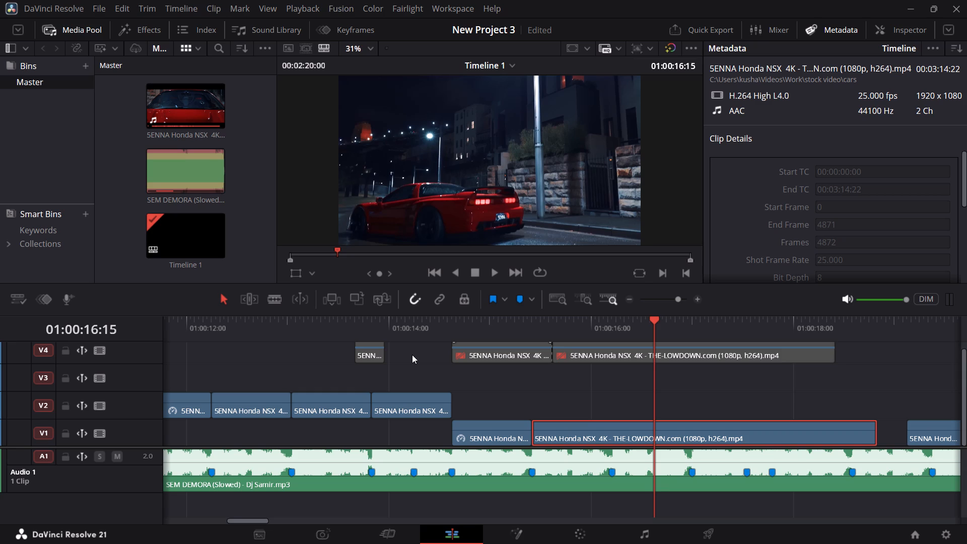
pyautogui.click(440, 322)
pyautogui.press('space')
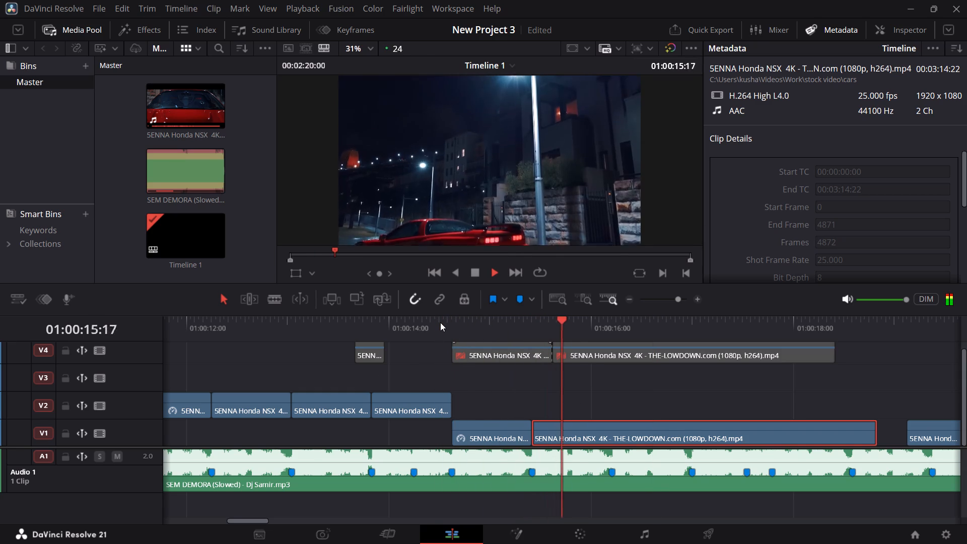
pyautogui.press('space')
pyautogui.click(417, 323)
pyautogui.press('space')
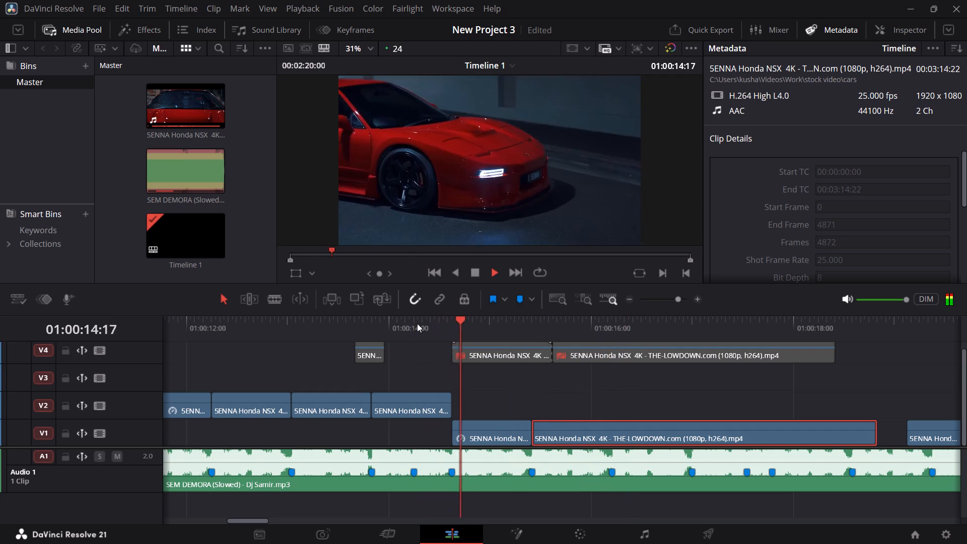
pyautogui.press('space')
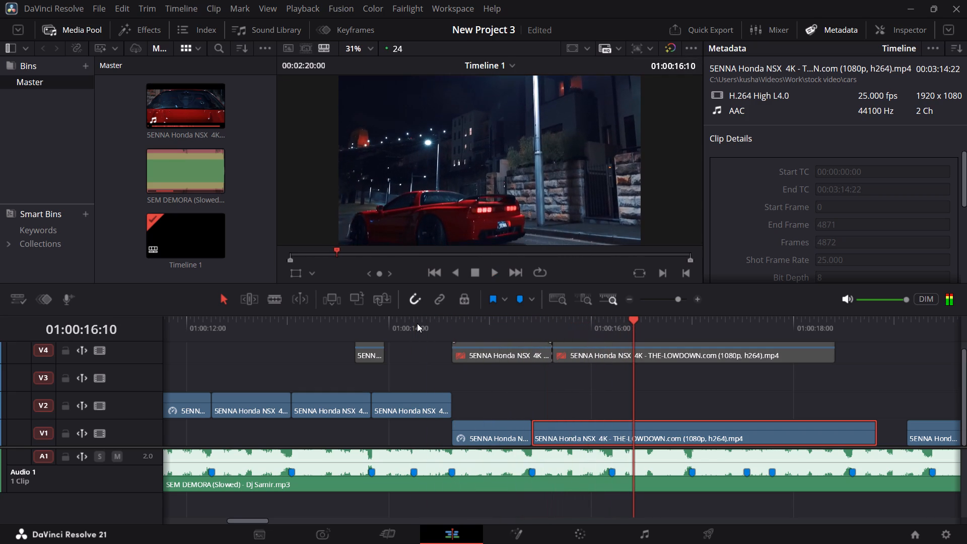
pyautogui.click(418, 324)
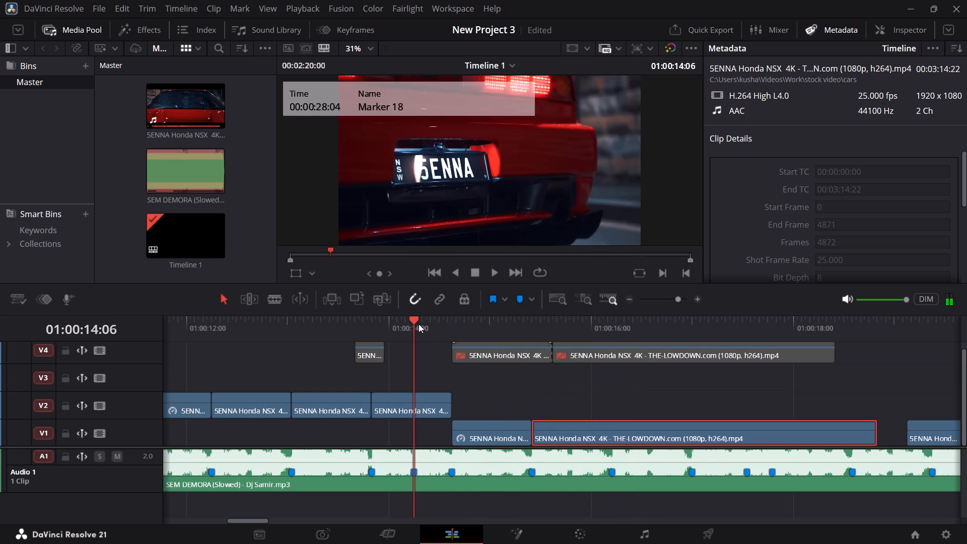
pyautogui.press('space')
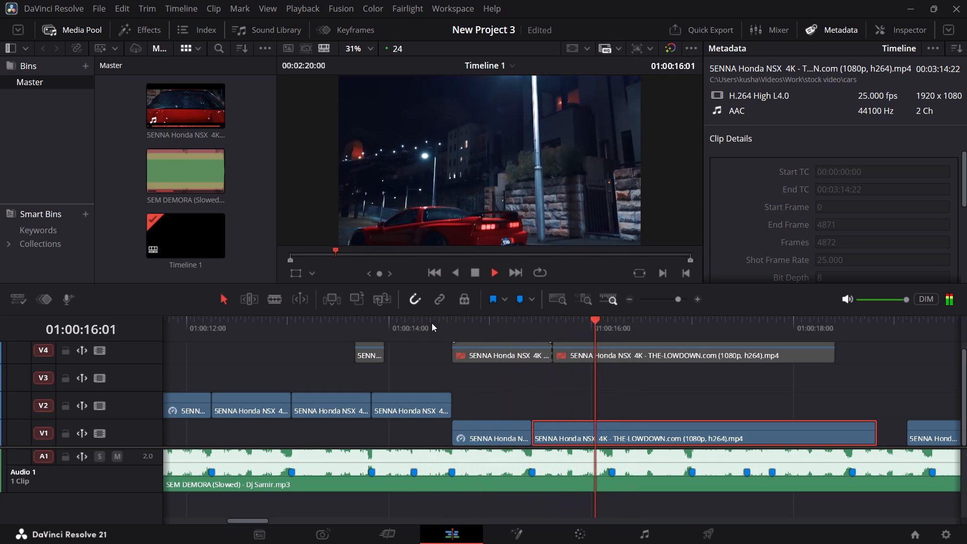
pyautogui.press('space')
# Extend the end of the last V2 clip over the start of the V1 clip, to about 01:00:15:00.
pyautogui.moveTo(394, 321); pyautogui.dragTo(406, 328)
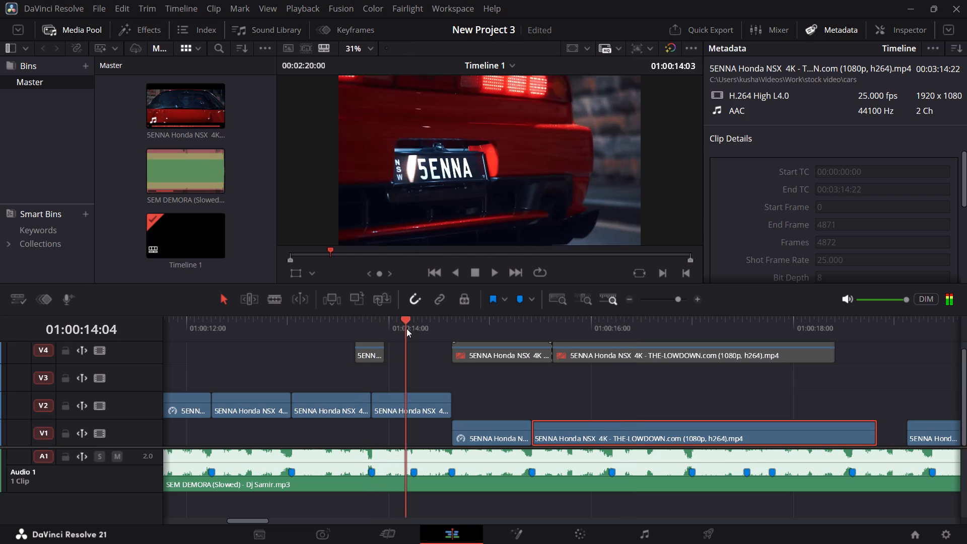
pyautogui.moveTo(406, 328); pyautogui.dragTo(433, 333)
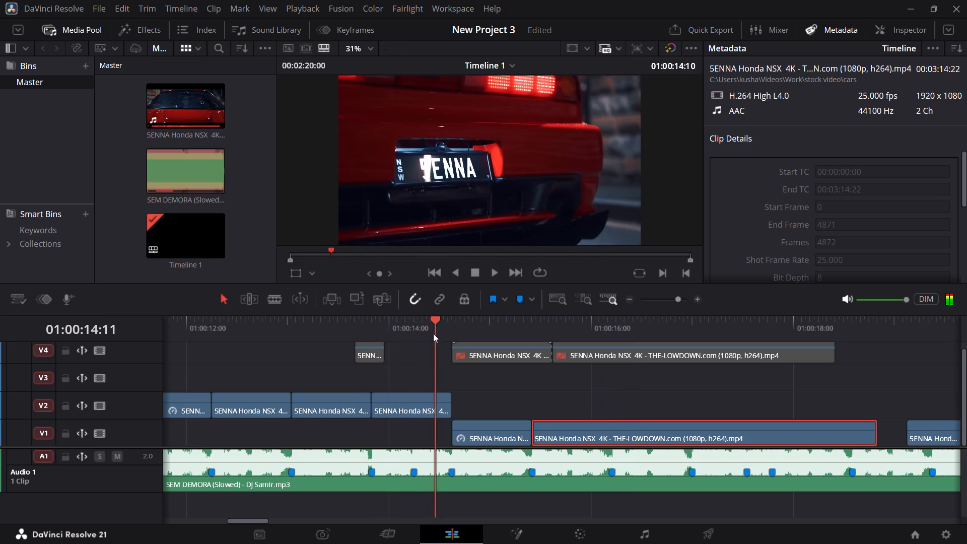
pyautogui.moveTo(433, 333); pyautogui.dragTo(433, 342)
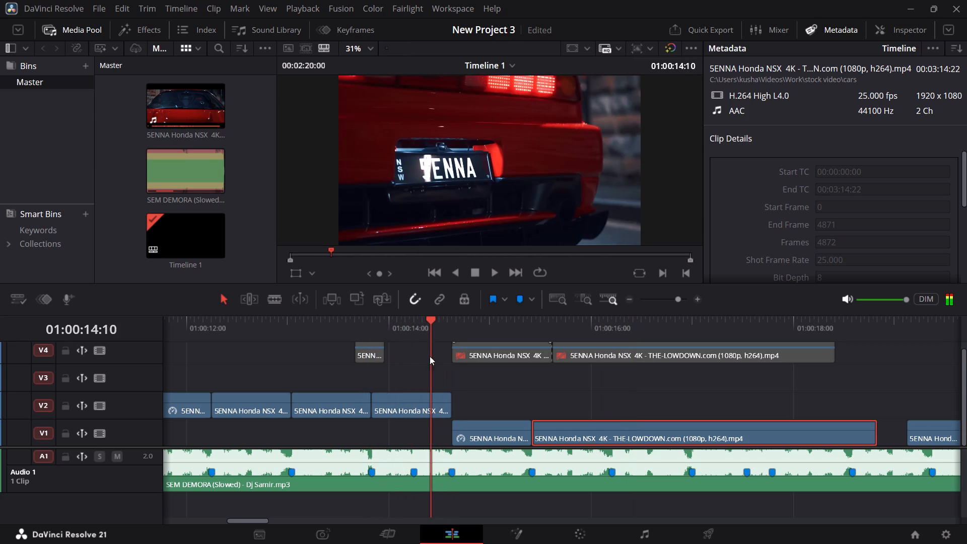
pyautogui.moveTo(448, 404); pyautogui.dragTo(471, 407)
pyautogui.moveTo(459, 344); pyautogui.dragTo(461, 333)
pyautogui.moveTo(461, 331); pyautogui.dragTo(465, 332)
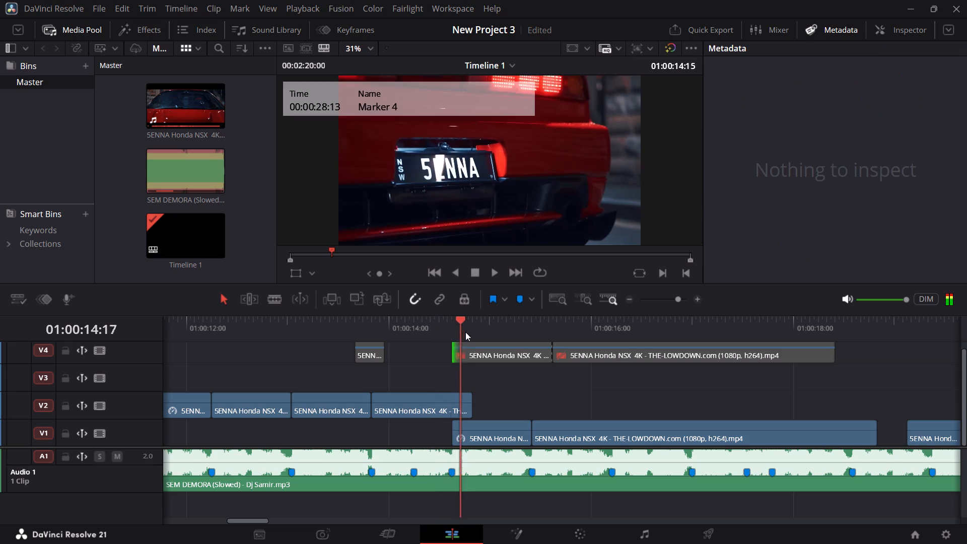
pyautogui.moveTo(465, 332); pyautogui.dragTo(452, 332)
pyautogui.moveTo(464, 407); pyautogui.dragTo(500, 408)
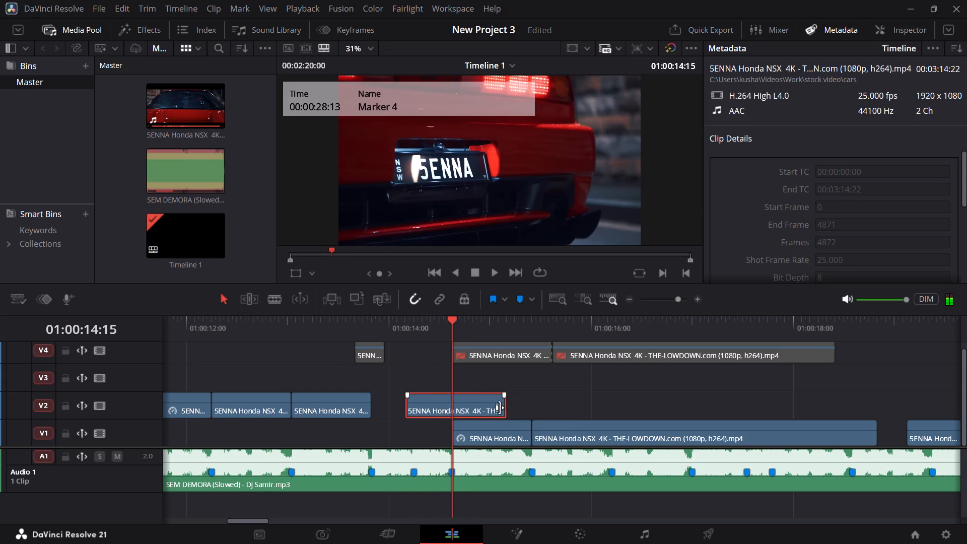
pyautogui.hotkey('ctrl', 'z')
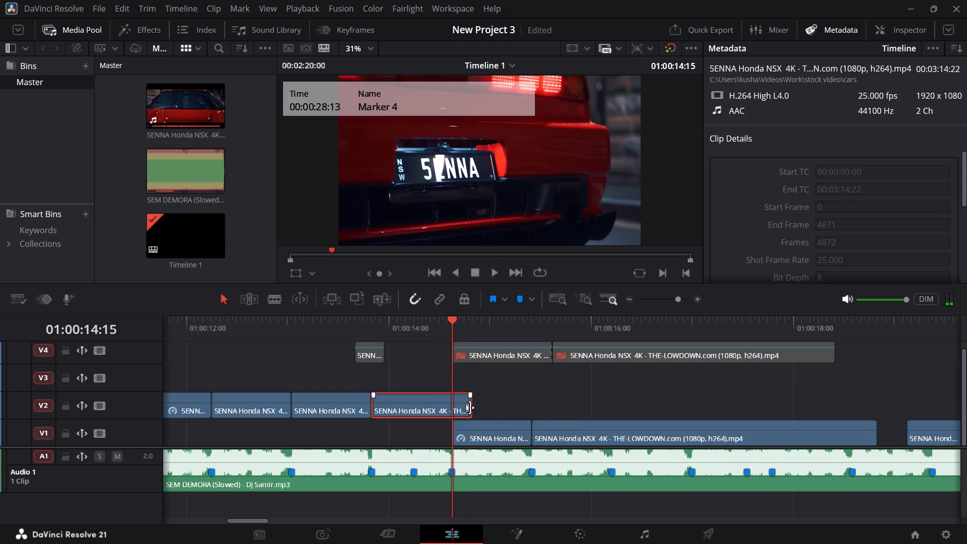
pyautogui.moveTo(470, 407); pyautogui.dragTo(493, 410)
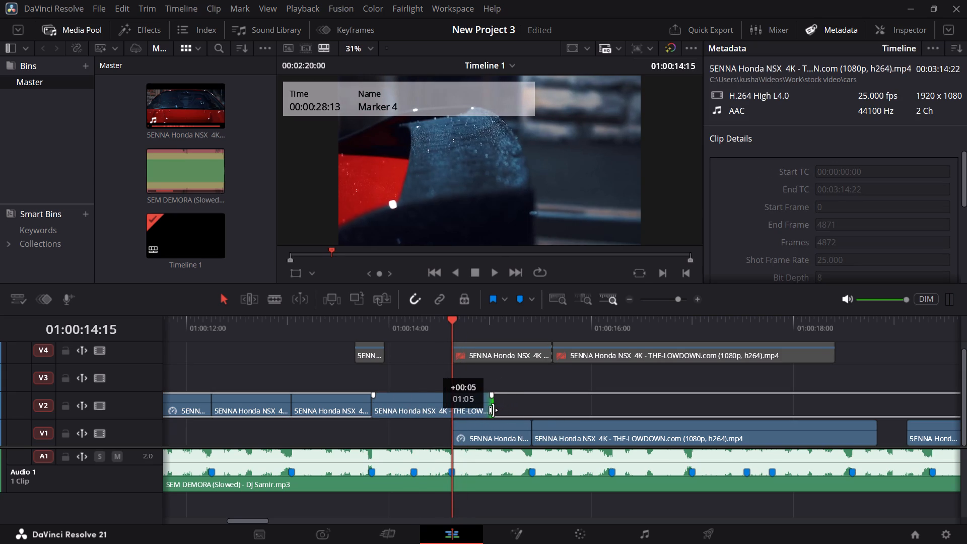
pyautogui.moveTo(493, 410); pyautogui.dragTo(491, 410)
# Scrub and replay the extended end of the last V2 clip from about 01:00:14:00 against the beat markers.
pyautogui.click(421, 324)
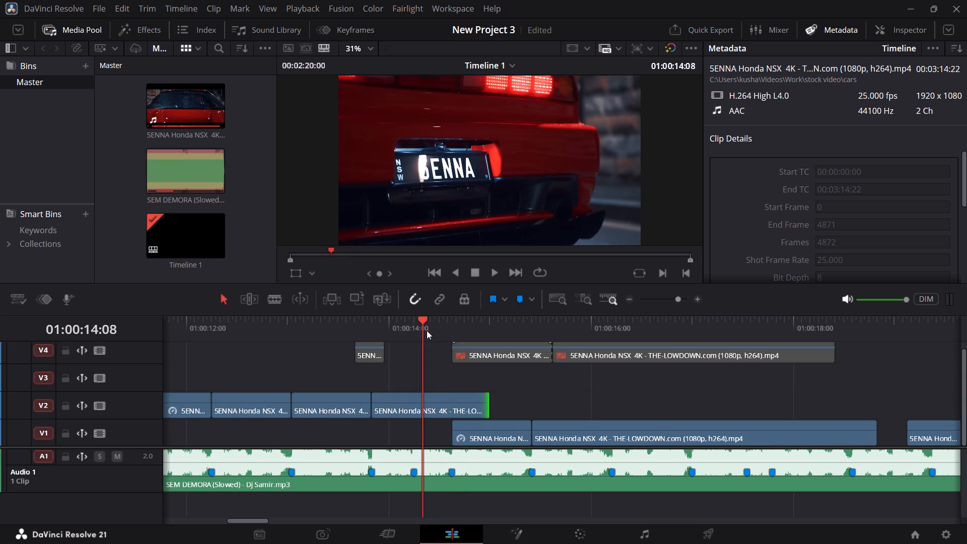
pyautogui.click(380, 327)
pyautogui.press('space')
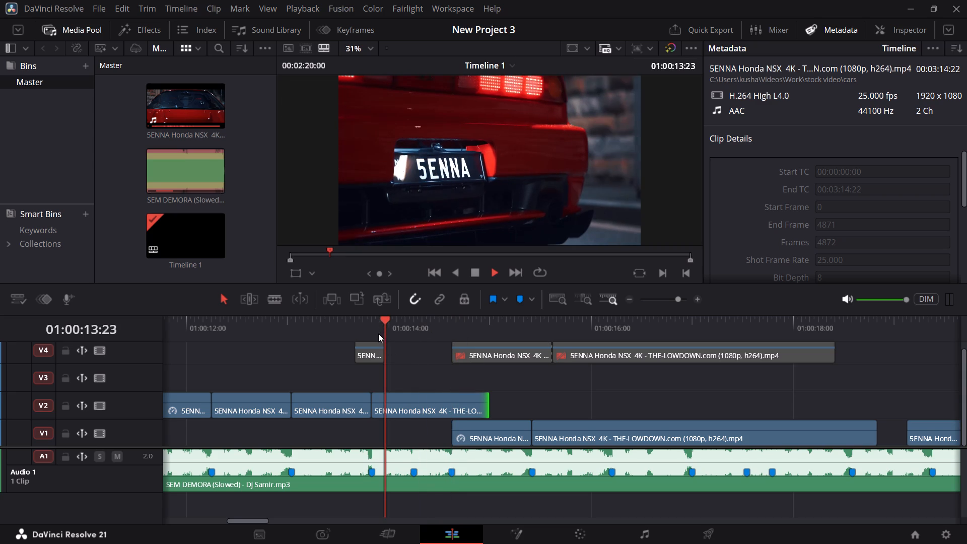
pyautogui.press('space')
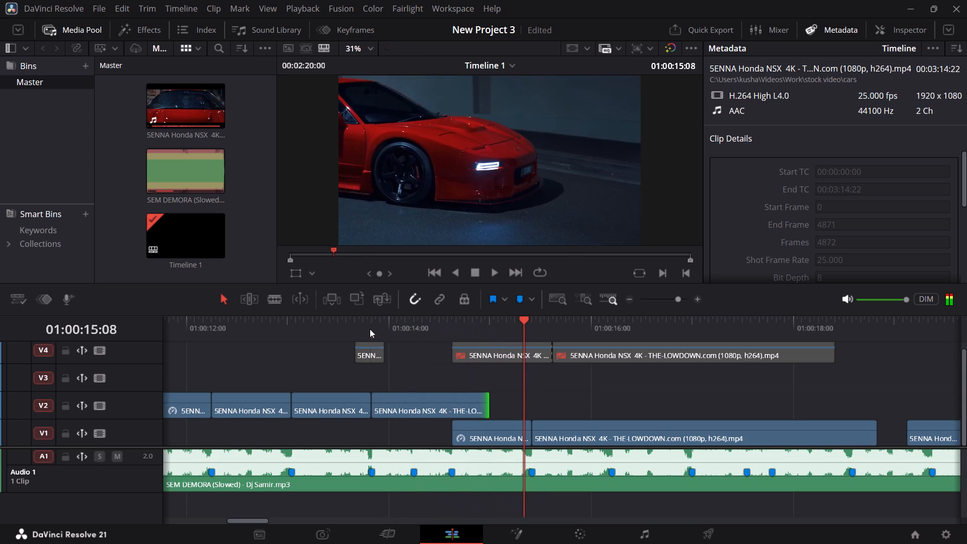
pyautogui.moveTo(370, 329); pyautogui.dragTo(415, 346)
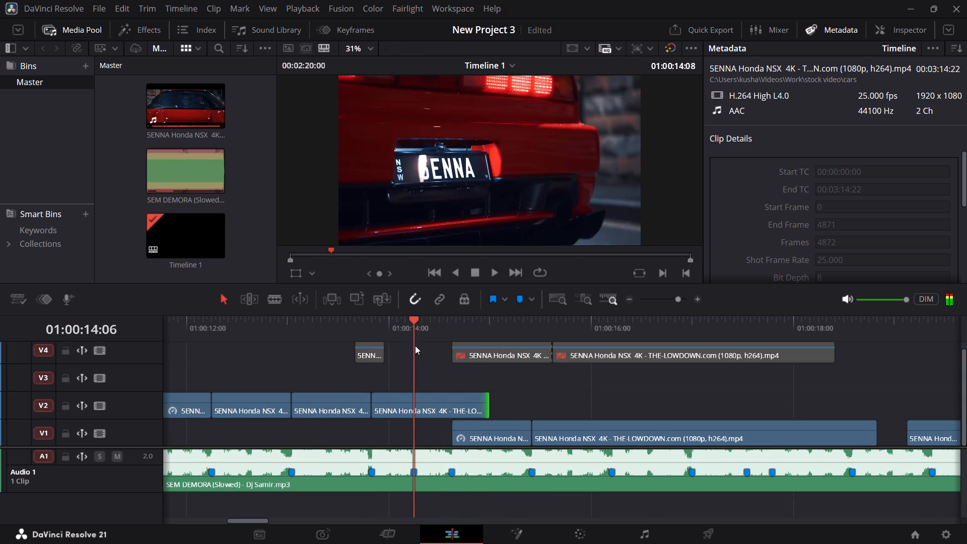
pyautogui.moveTo(415, 346); pyautogui.dragTo(375, 352)
pyautogui.press('space')
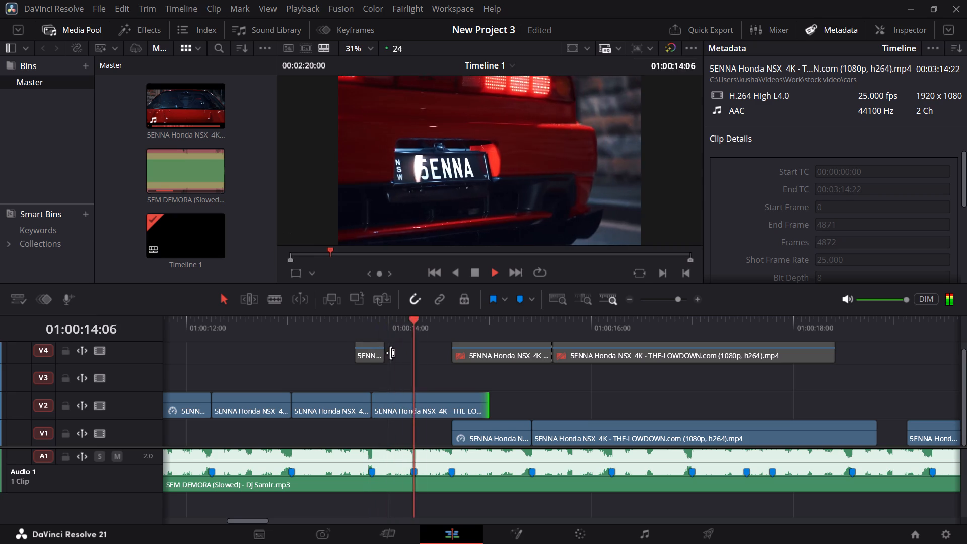
pyautogui.press('space')
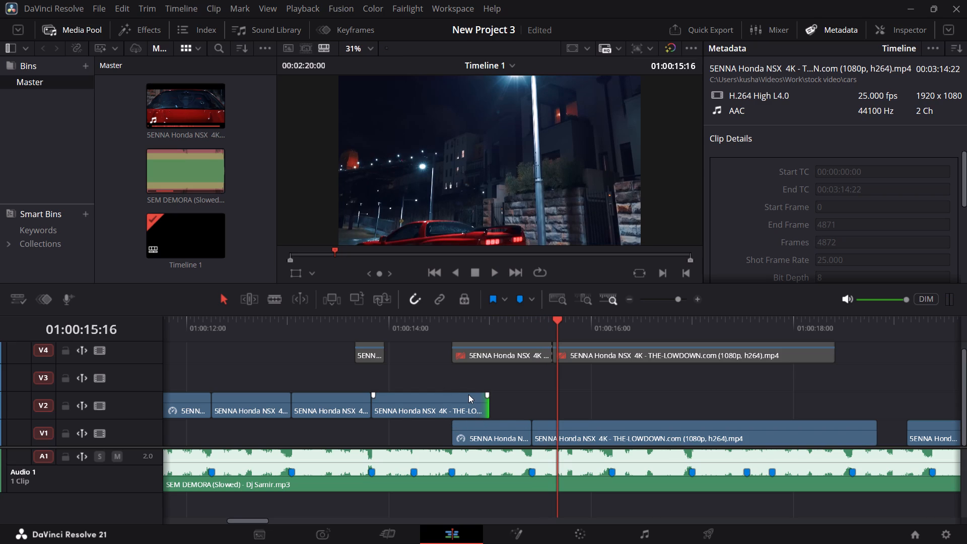
pyautogui.click(396, 328)
pyautogui.press('space')
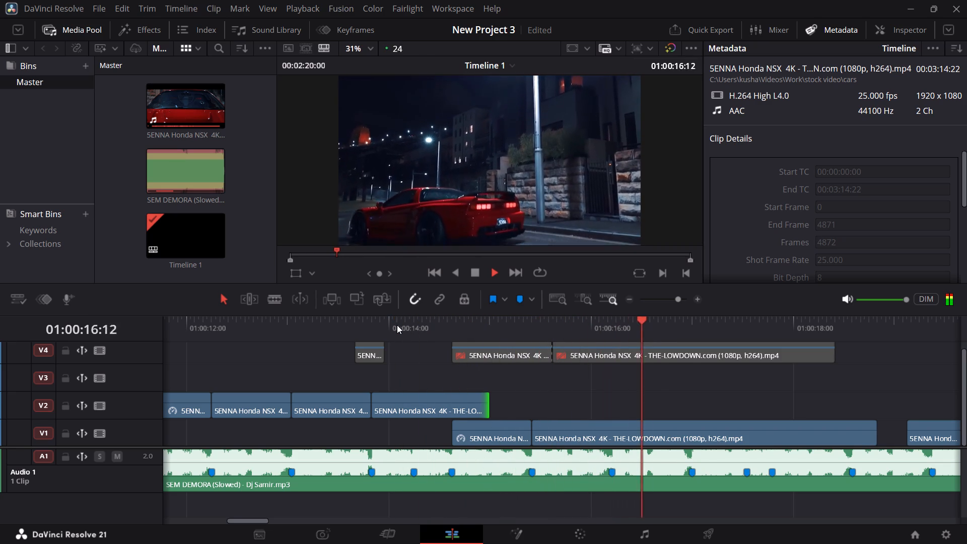
pyautogui.click(397, 325)
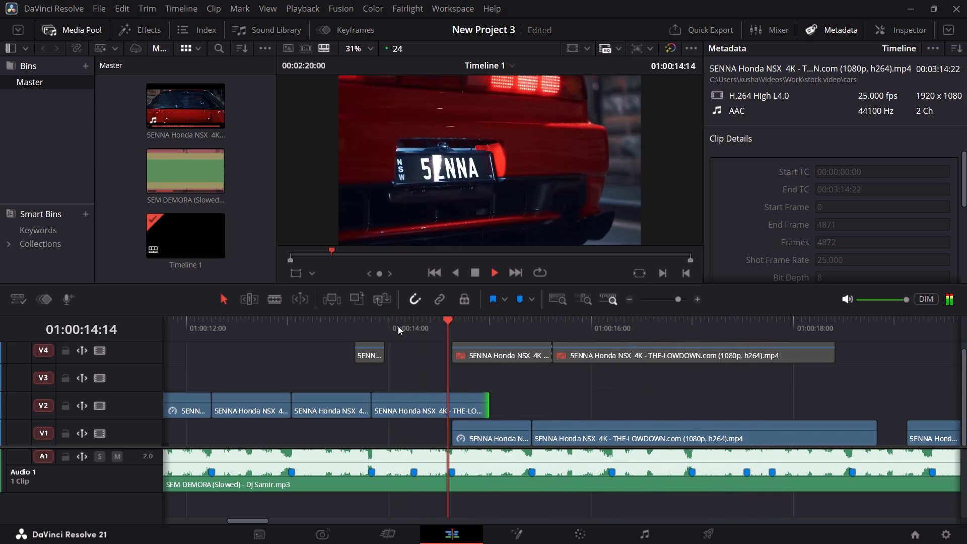
# Replay the last two V2 clips and the cut to V1 several times, starting between about 01:00:13:03 and 01:00:13:12.
pyautogui.click(319, 313)
pyautogui.click(323, 322)
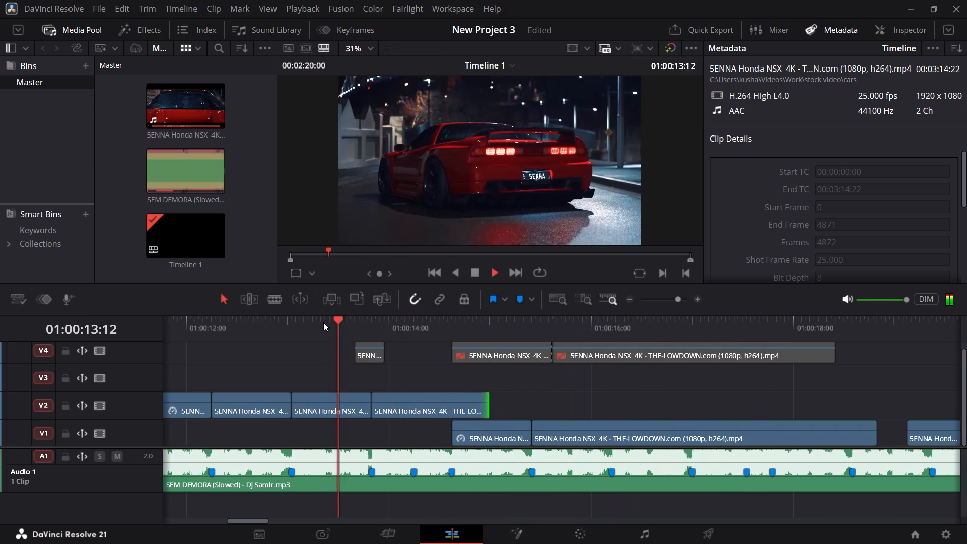
pyautogui.press('space')
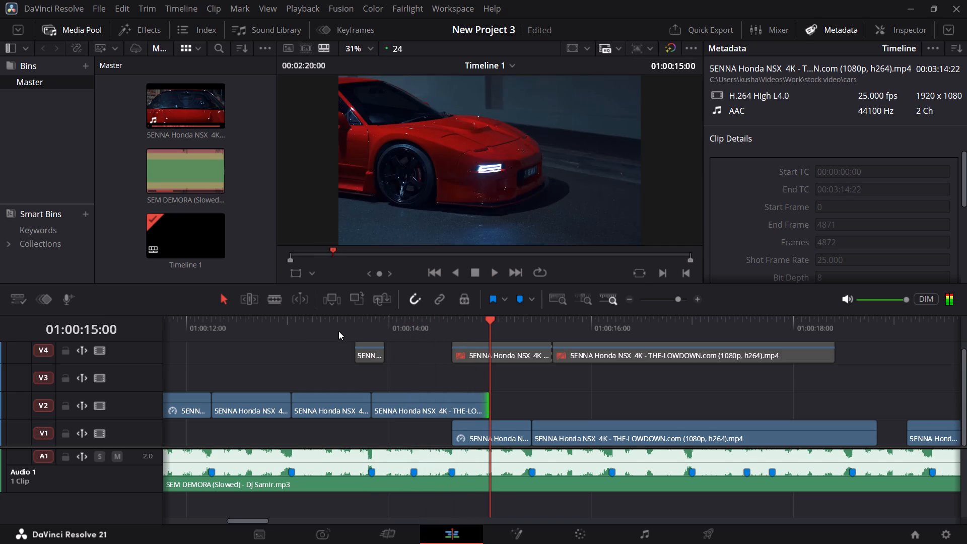
pyautogui.click(340, 330)
pyautogui.press('space')
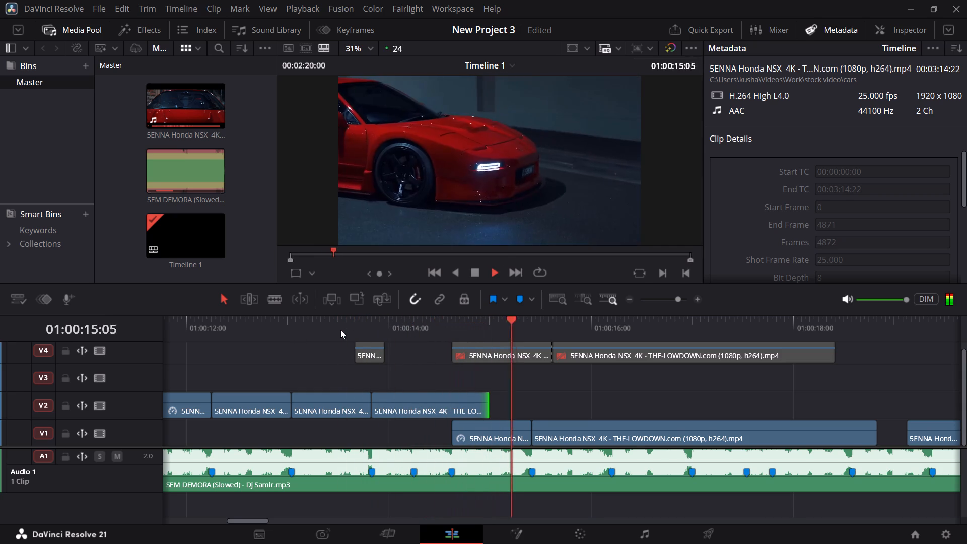
pyautogui.press('space')
pyautogui.click(309, 330)
pyautogui.press('space')
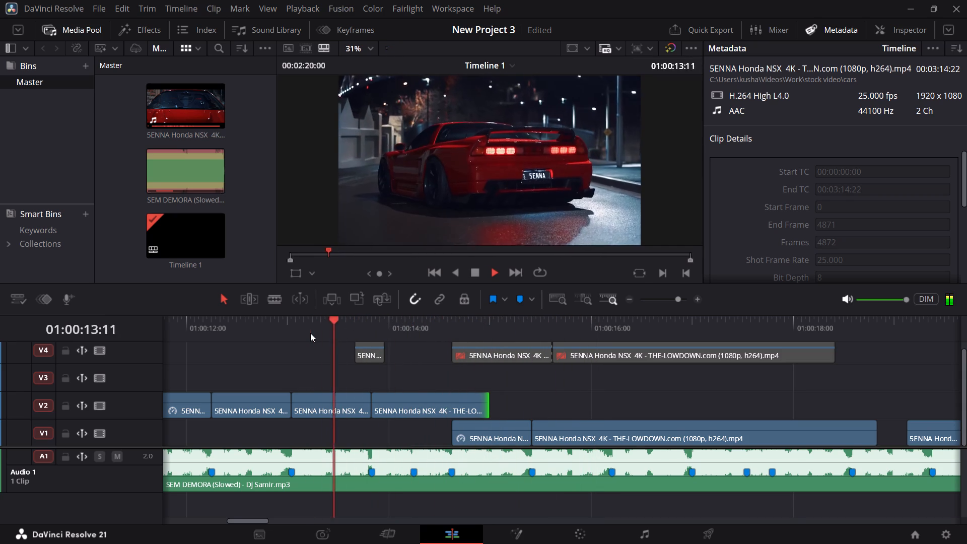
pyautogui.press('space')
pyautogui.click(299, 320)
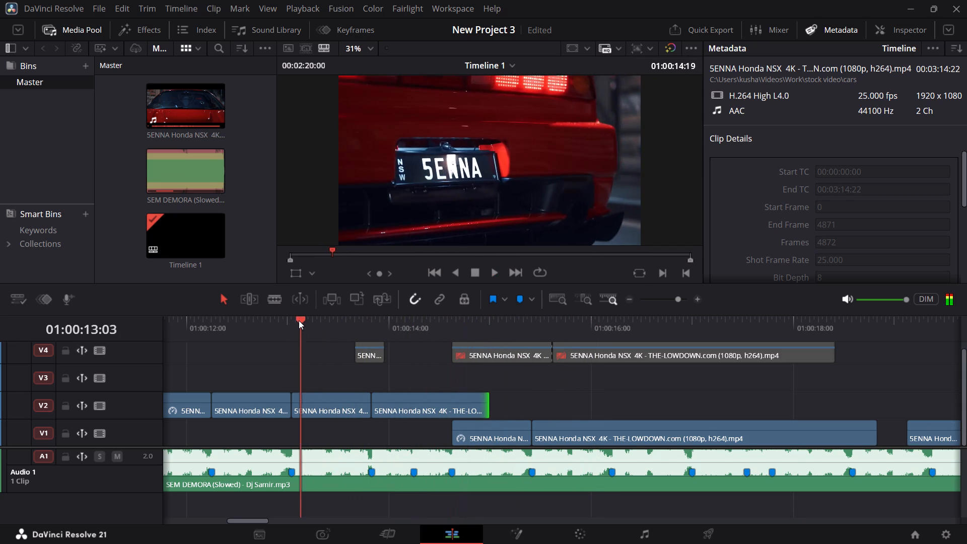
pyautogui.press('space')
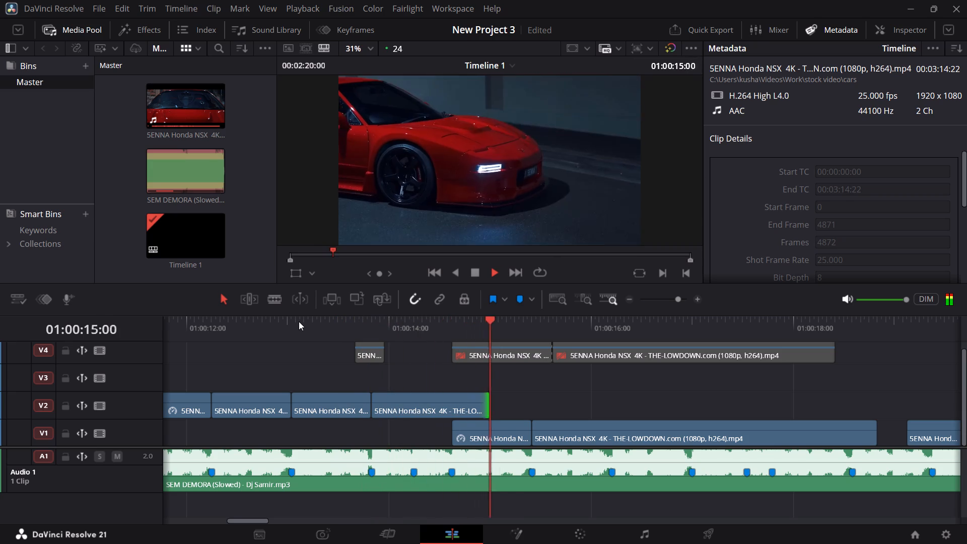
pyautogui.press('space')
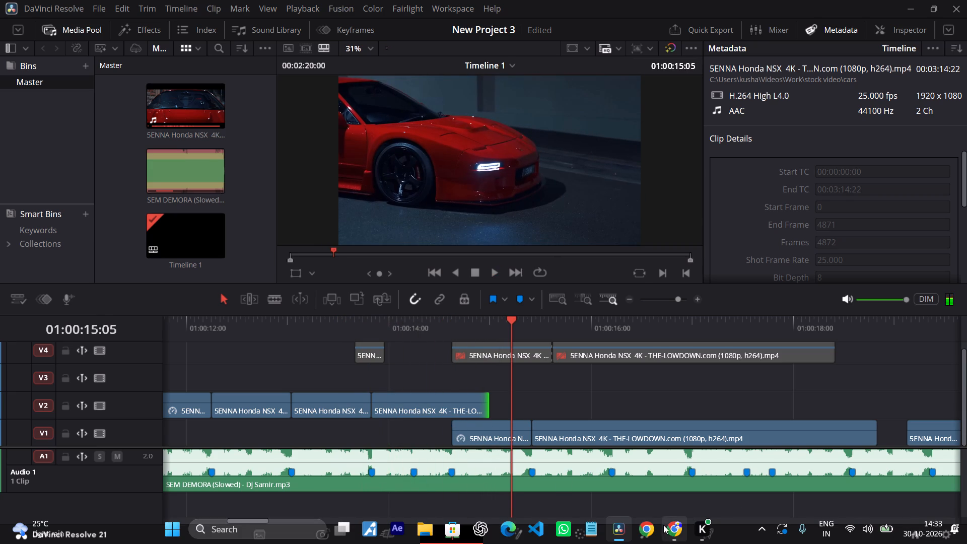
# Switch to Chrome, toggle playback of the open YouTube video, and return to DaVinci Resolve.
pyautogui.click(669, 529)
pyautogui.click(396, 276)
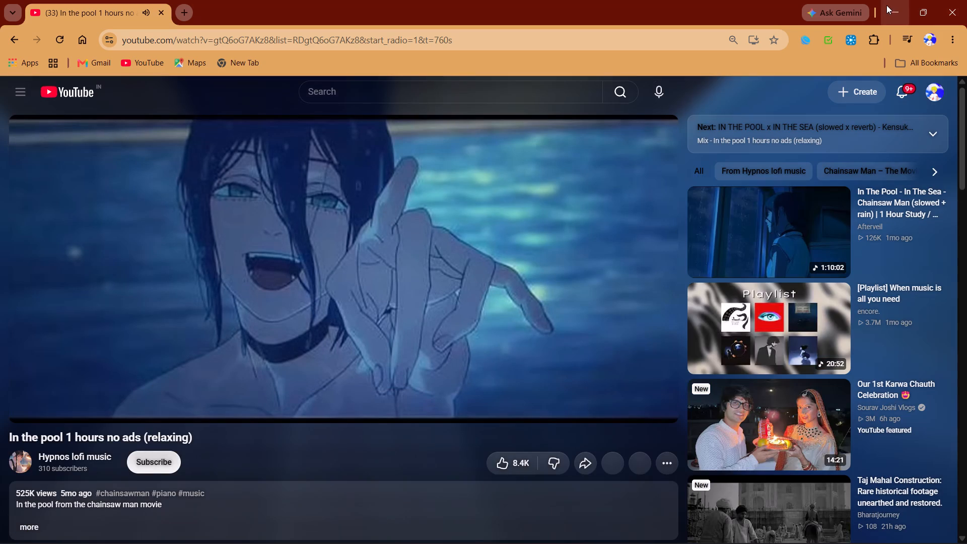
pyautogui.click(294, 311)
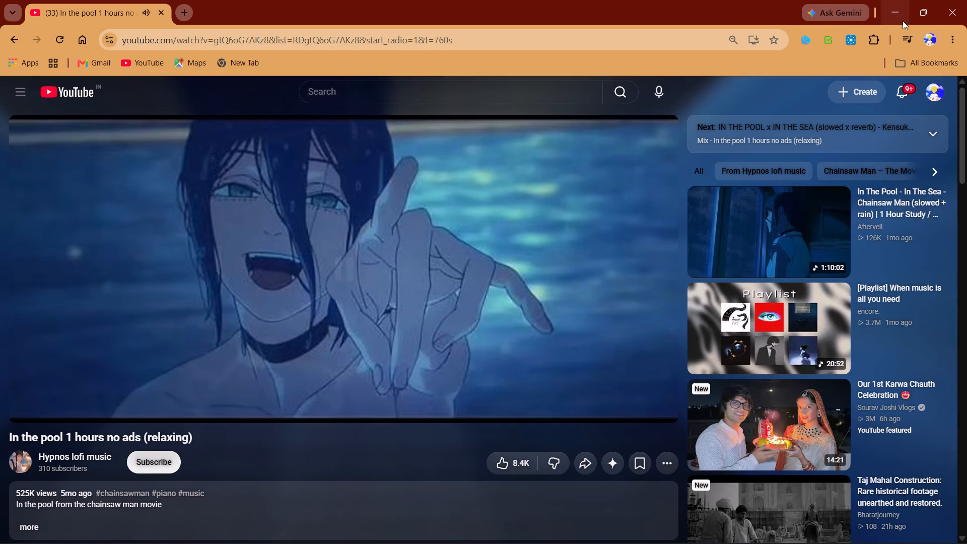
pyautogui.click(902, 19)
# Replay the end of the V2 sequence from about 01:00:14:00 and about 01:00:13:03 to judge its timing against the music.
pyautogui.click(386, 331)
pyautogui.press('space')
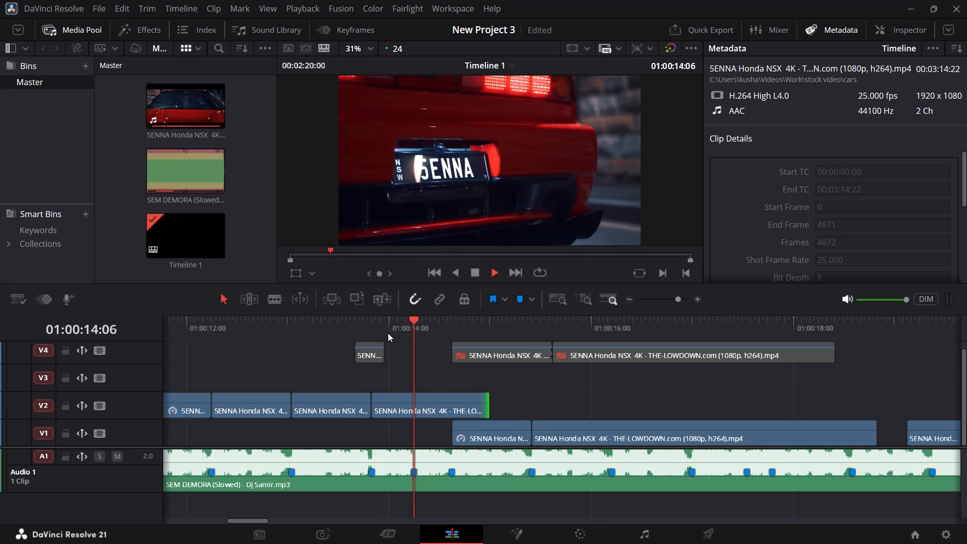
pyautogui.press('space')
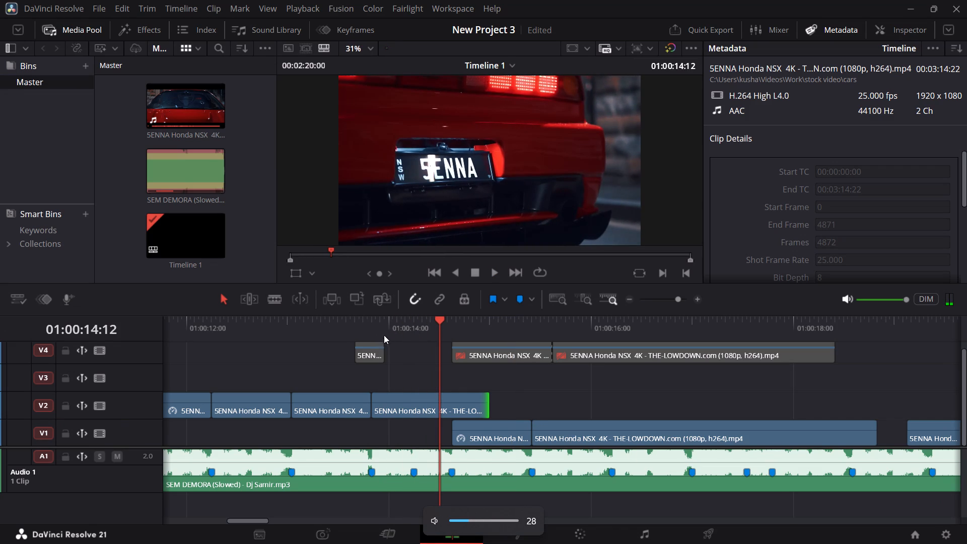
pyautogui.click(385, 333)
pyautogui.press('space')
pyautogui.click(302, 309)
pyautogui.click(304, 323)
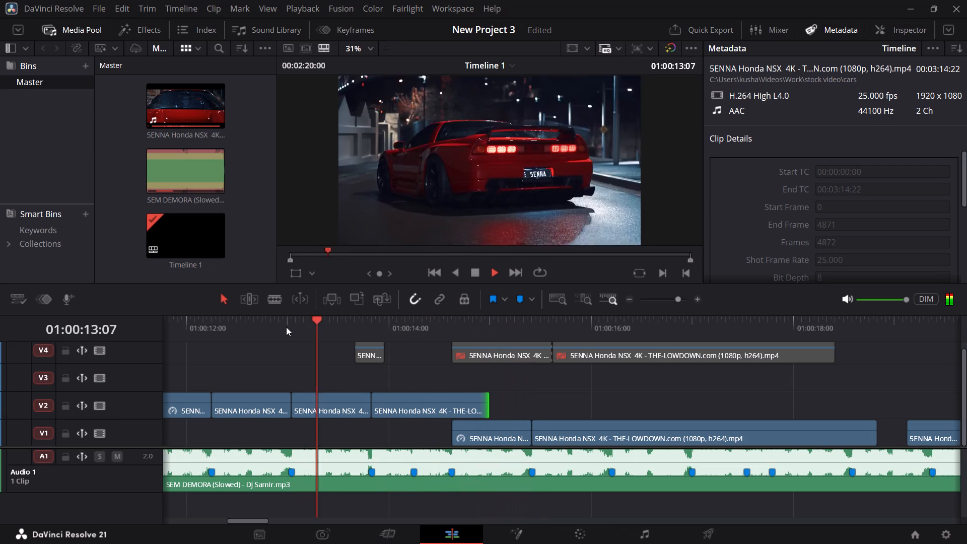
pyautogui.press('space')
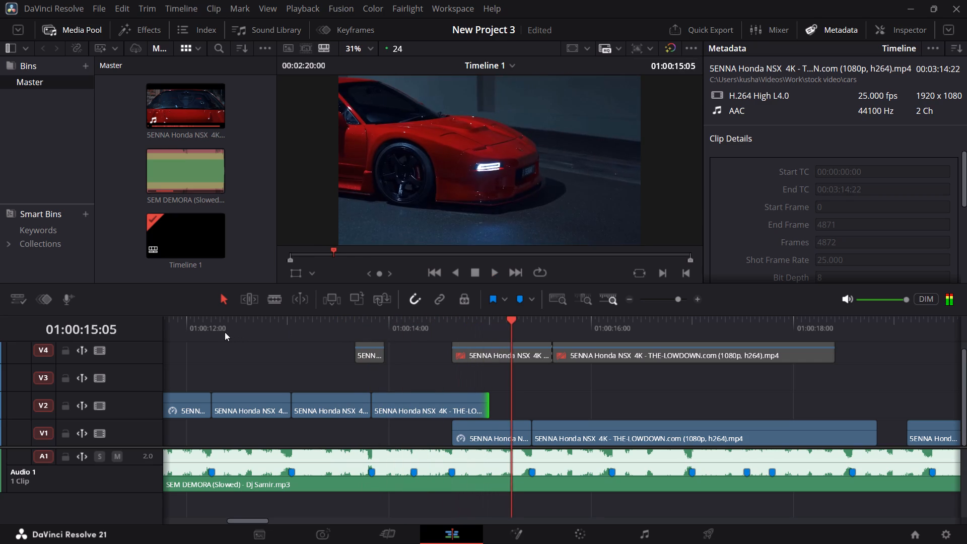
# Replay the run of V2 clips from about 01:00:12:05 repeatedly to examine how each cut falls on the beat.
pyautogui.click(201, 317)
pyautogui.press('space')
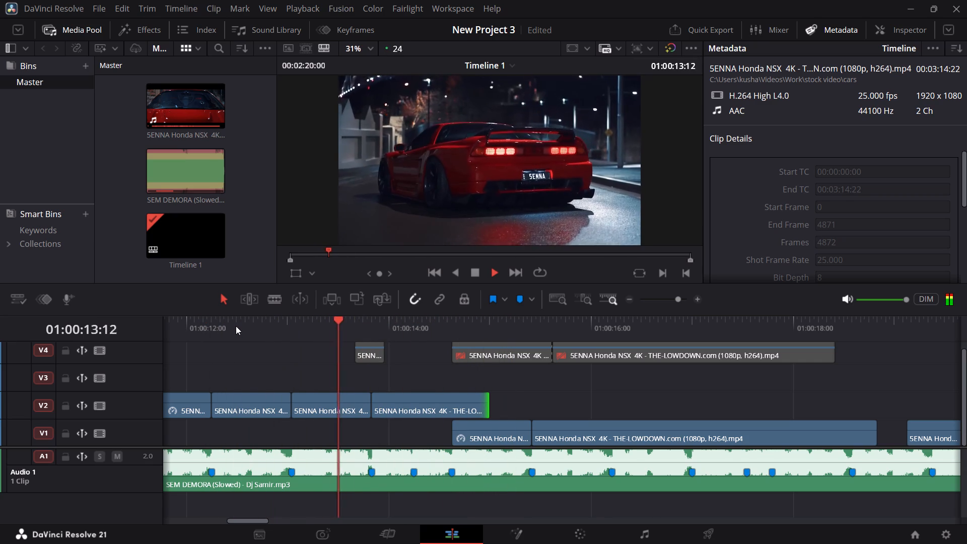
pyautogui.press('space')
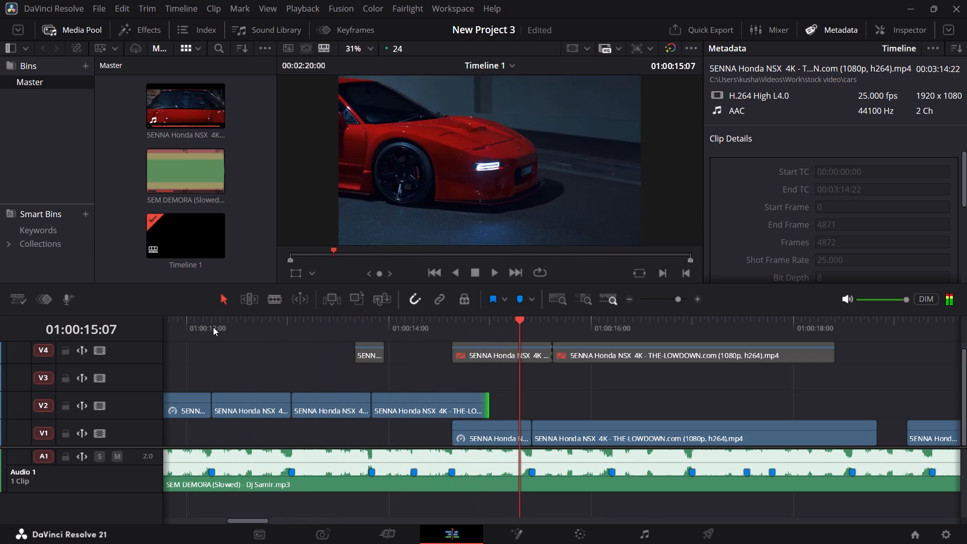
pyautogui.click(209, 327)
pyautogui.press('space')
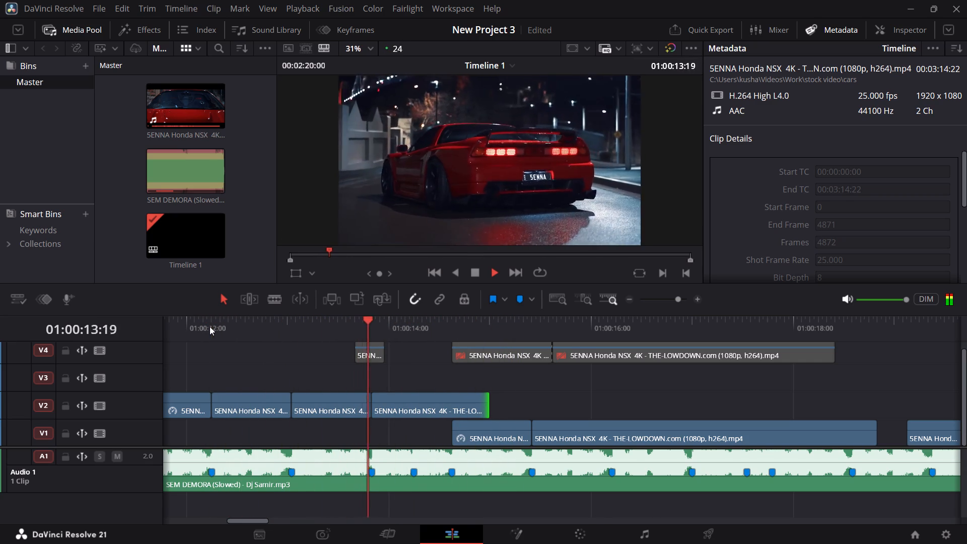
pyautogui.click(210, 326)
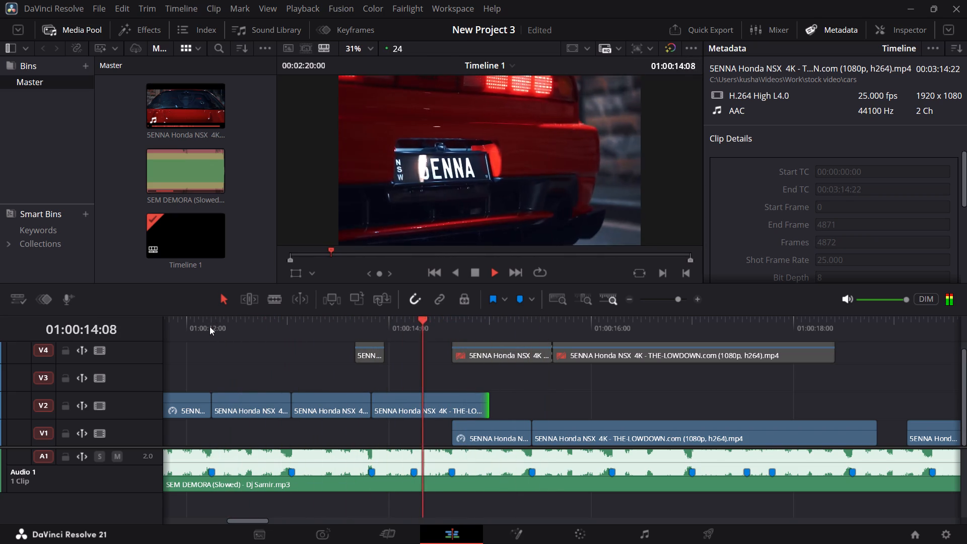
pyautogui.click(210, 326)
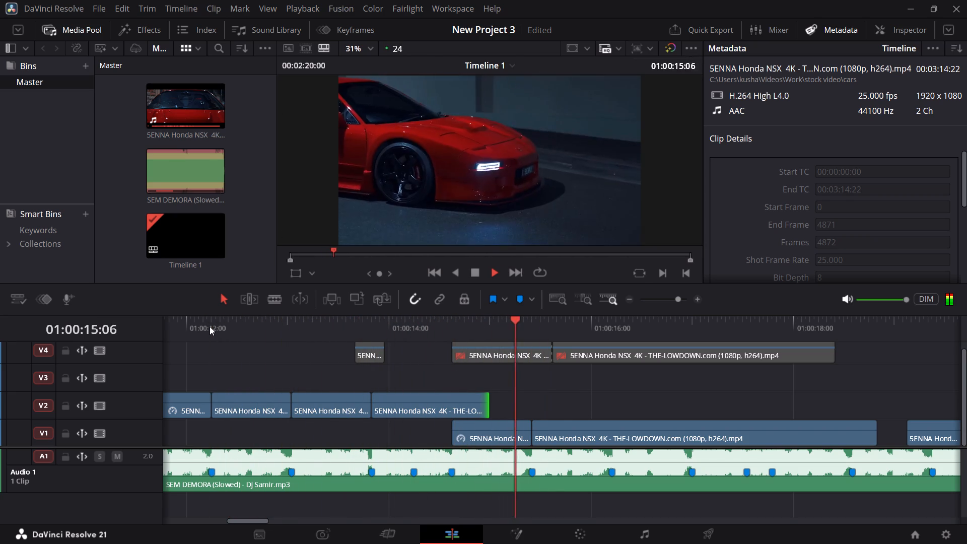
pyautogui.click(210, 326)
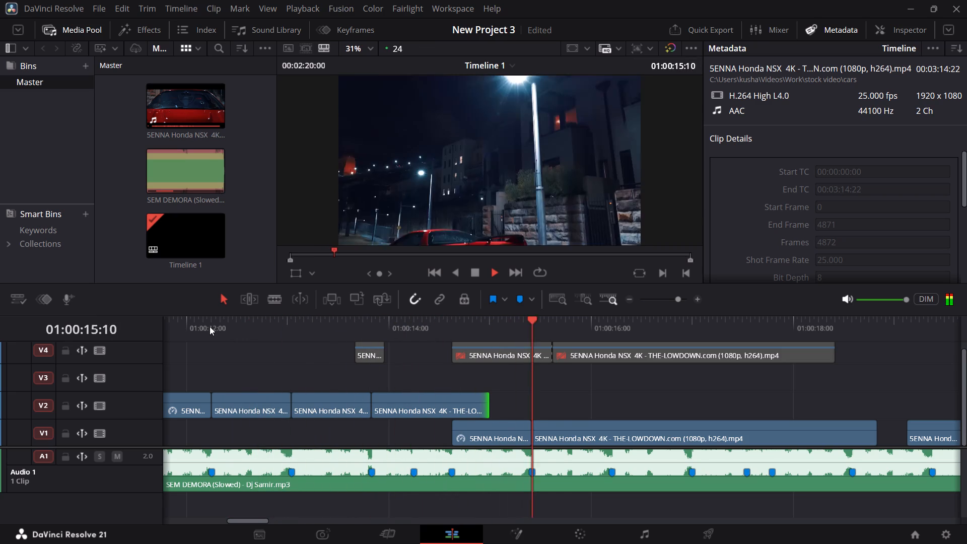
pyautogui.click(210, 326)
pyautogui.press('space')
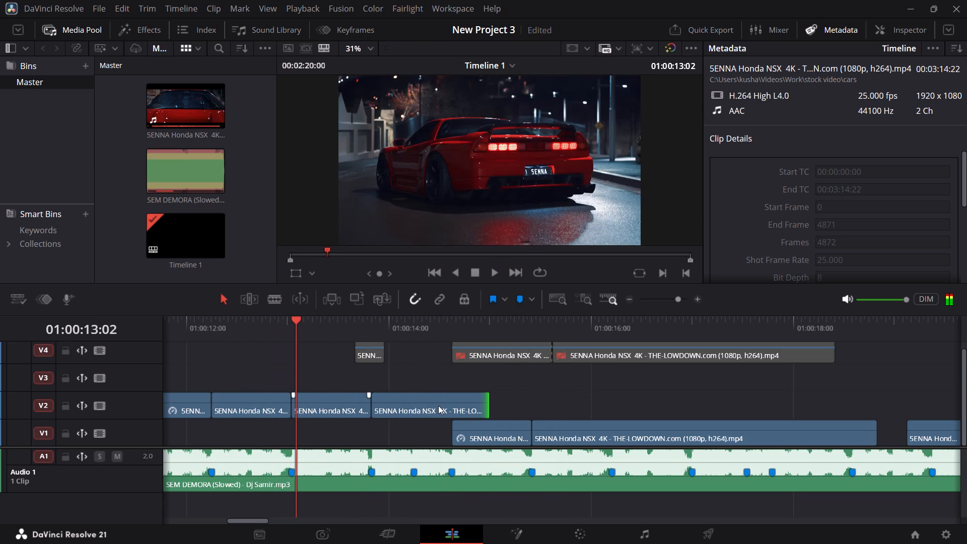
# Replay Timeline 1 from about 01:00:12:20 through the V2 to V1 cut to examine the last V2 clip's end point.
pyautogui.keyDown('ctrl'); pyautogui.scroll(2, 438, 405); pyautogui.keyUp('ctrl')
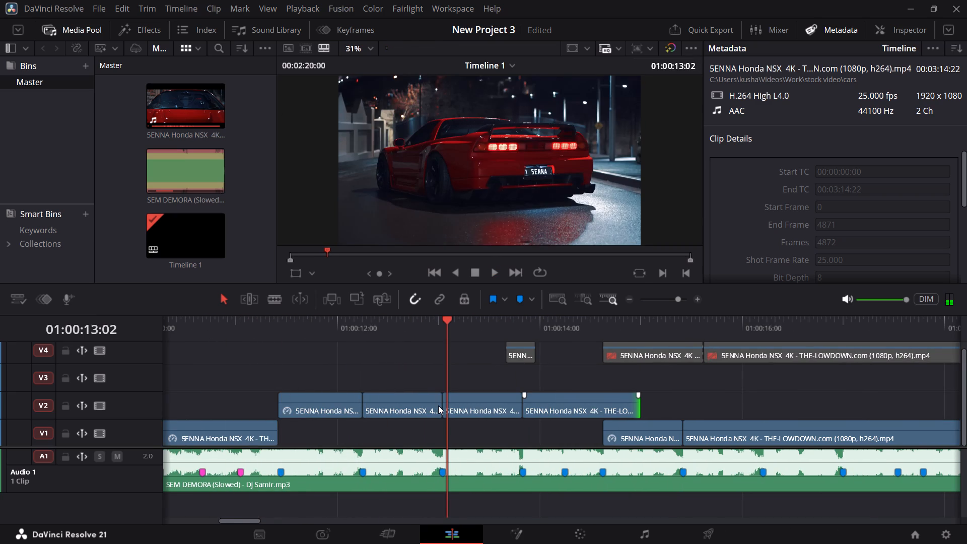
pyautogui.keyDown('ctrl'); pyautogui.scroll(-2, 438, 405); pyautogui.keyUp('ctrl')
pyautogui.click(272, 324)
pyautogui.press('space')
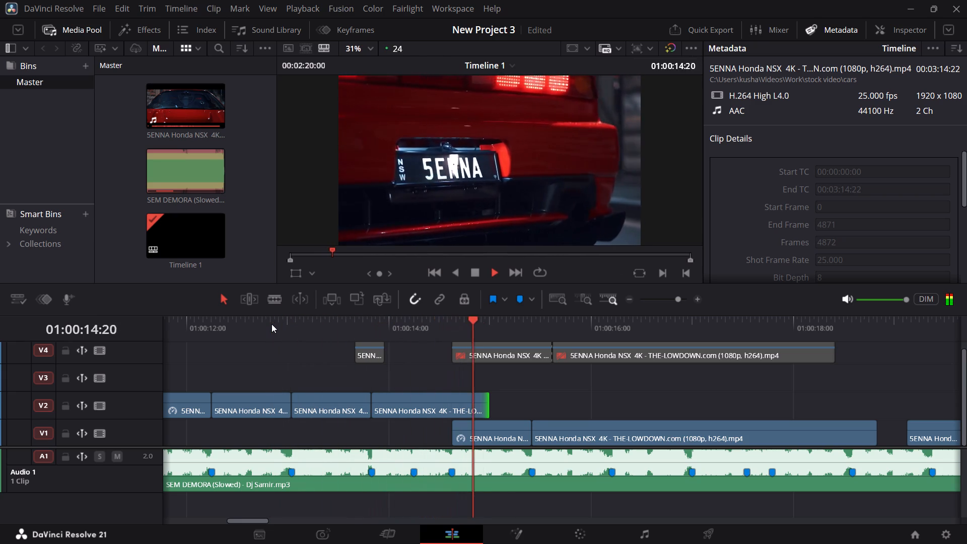
pyautogui.click(271, 324)
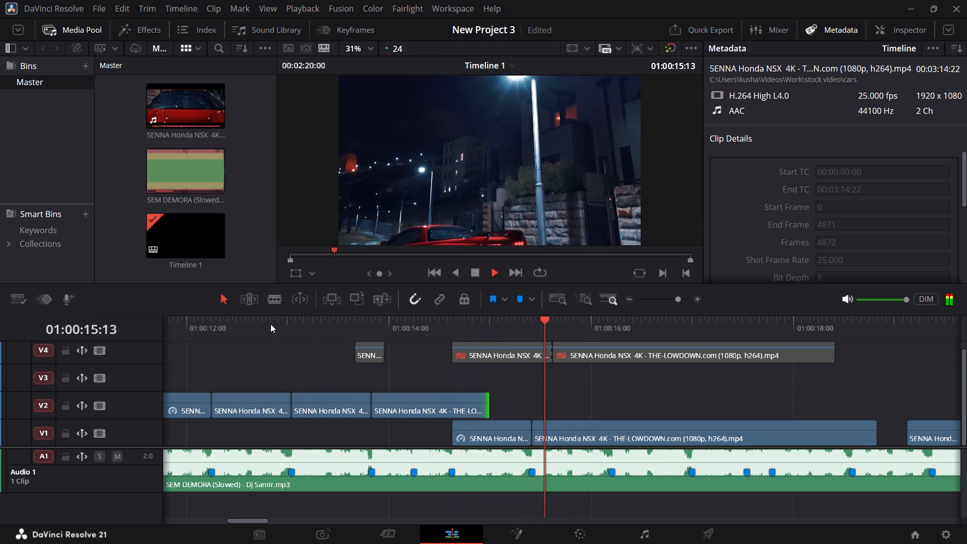
pyautogui.click(270, 324)
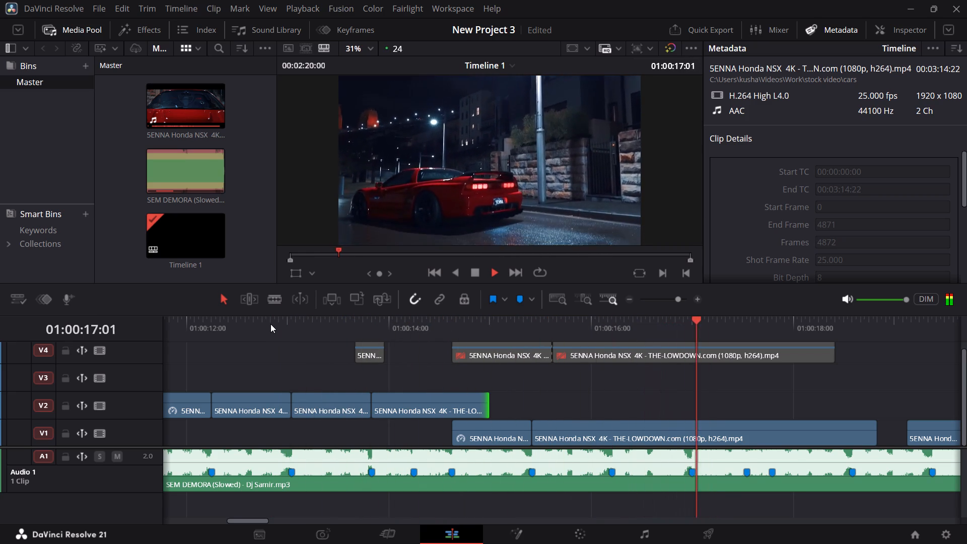
pyautogui.click(414, 339)
pyautogui.press('space')
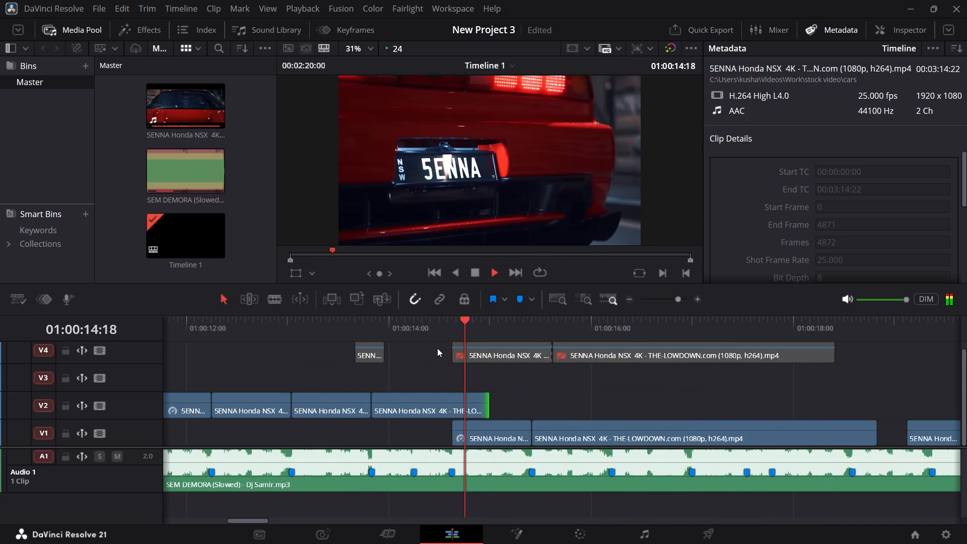
# Trim the end of the last V2 clip back to the V1 clip's start at 01:00:14:15, and play the cut from about 01:00:14:00.
pyautogui.moveTo(484, 404); pyautogui.dragTo(446, 409)
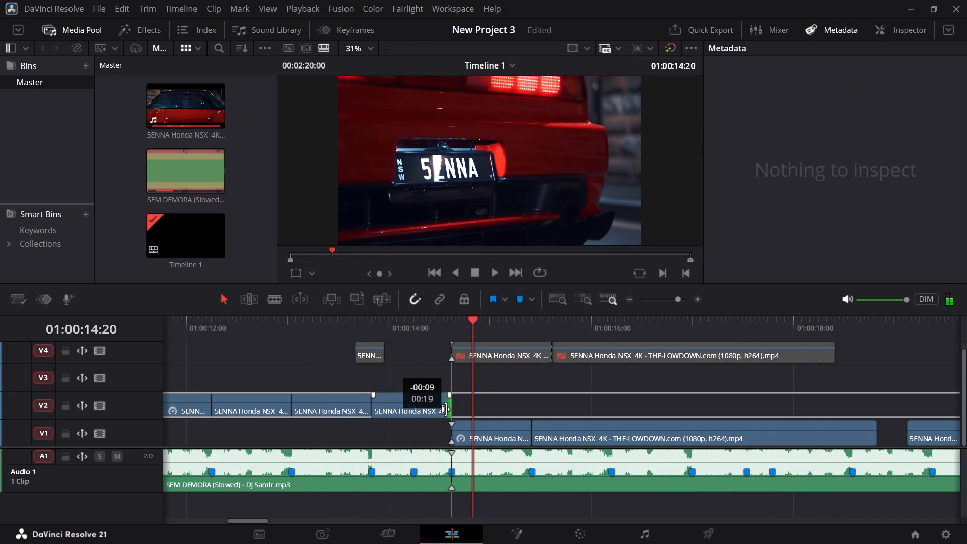
pyautogui.moveTo(446, 409); pyautogui.dragTo(445, 409)
pyautogui.click(388, 318)
pyautogui.press('space')
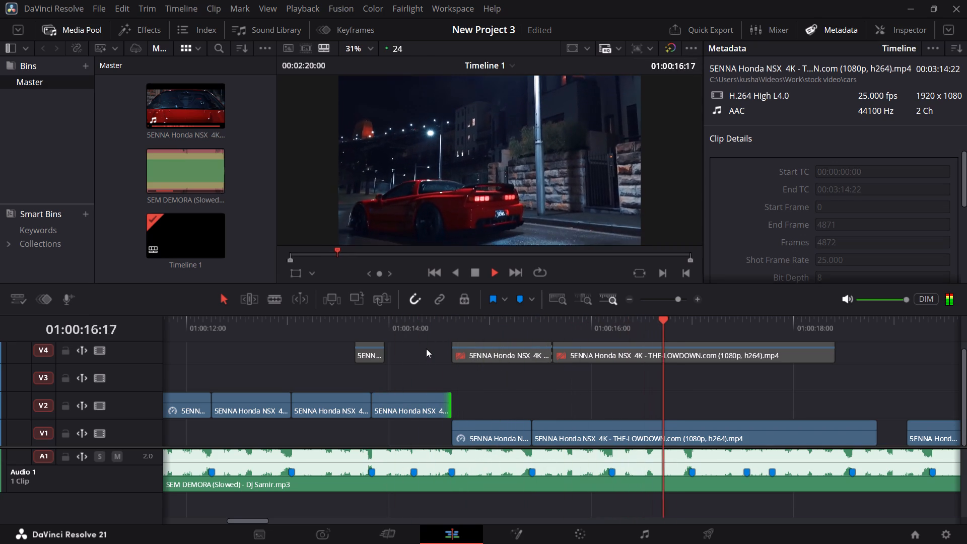
# Replay the V2 to V1 cut from about 01:00:14:04 and scrub the long V1 clip between about 01:00:16:16 and 01:00:17:00.
pyautogui.press('space')
pyautogui.click(403, 335)
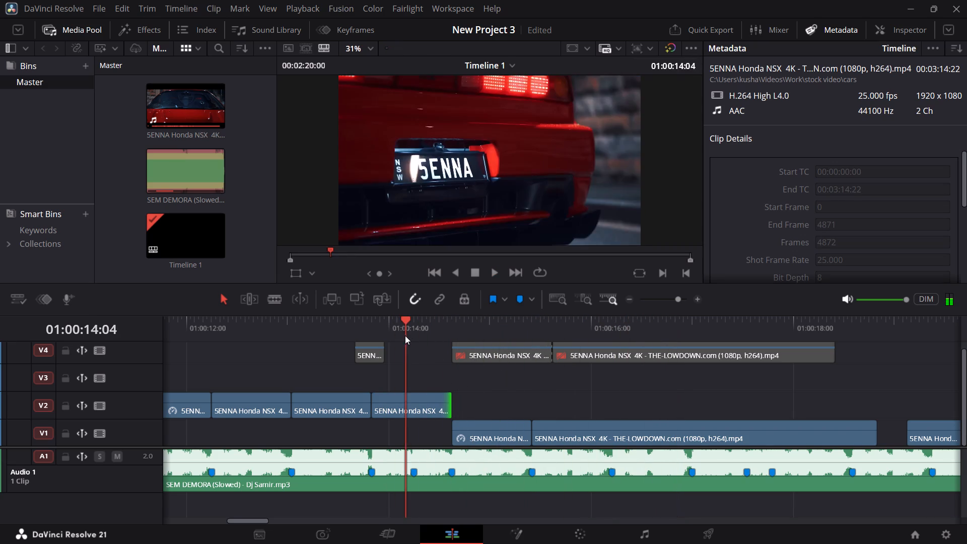
pyautogui.press('space')
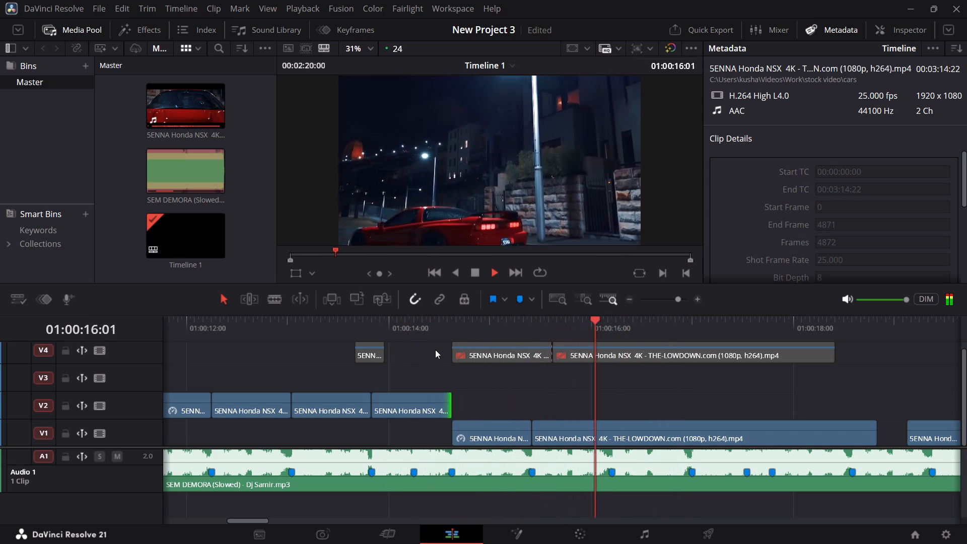
pyautogui.press('space')
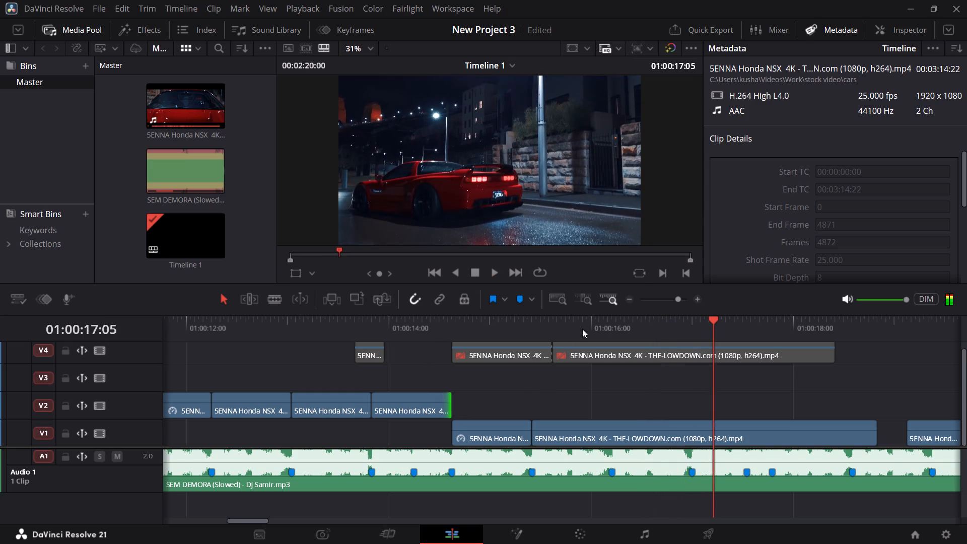
pyautogui.moveTo(665, 329); pyautogui.dragTo(681, 332)
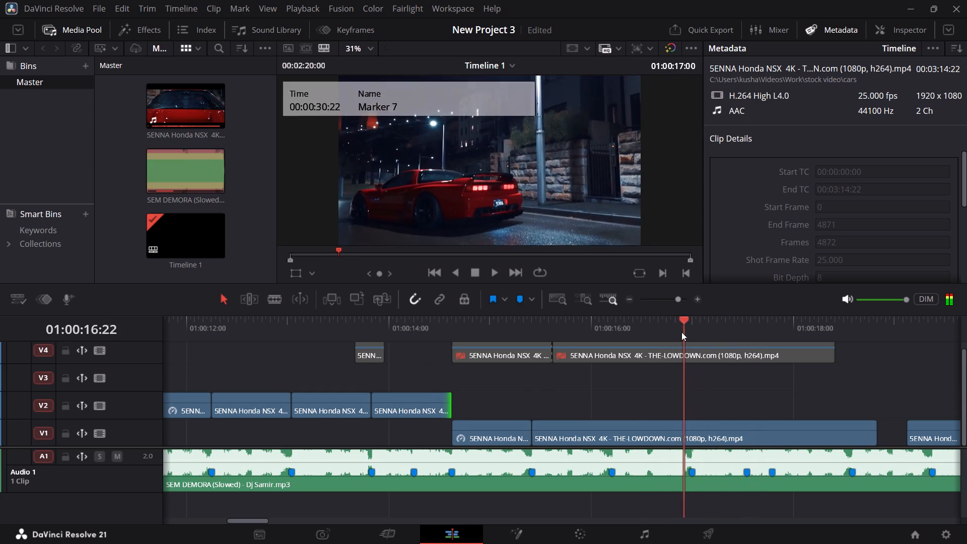
pyautogui.moveTo(681, 332); pyautogui.dragTo(693, 338)
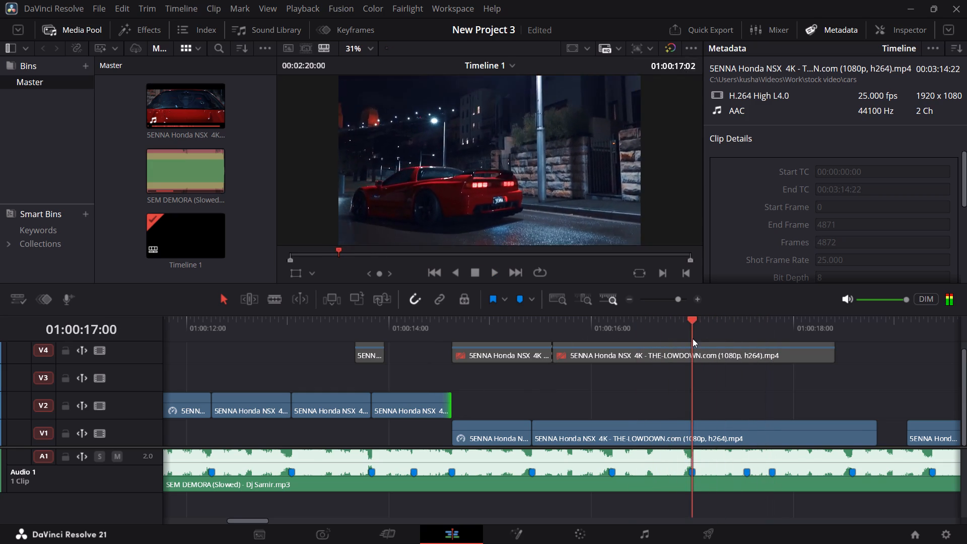
pyautogui.moveTo(693, 338); pyautogui.dragTo(659, 351)
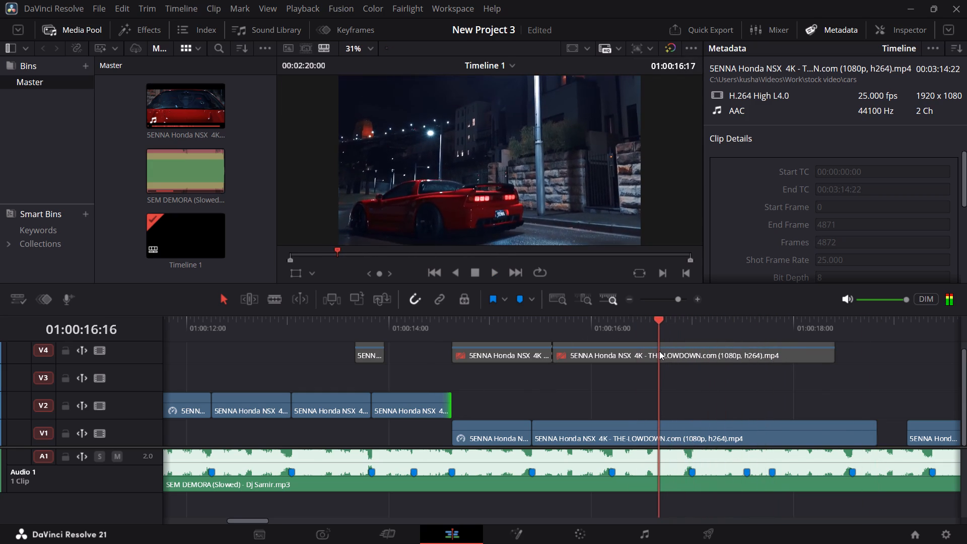
pyautogui.moveTo(659, 351); pyautogui.dragTo(659, 351)
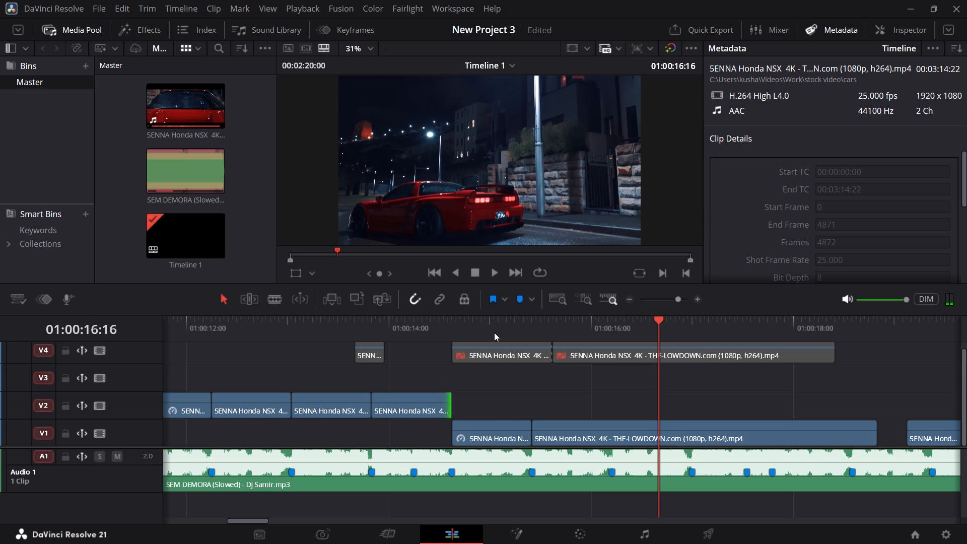
# Scrub the short V1 clip from 01:00:14:15 through its cut into the long V1 clip to examine their timing.
pyautogui.moveTo(493, 331); pyautogui.dragTo(451, 334)
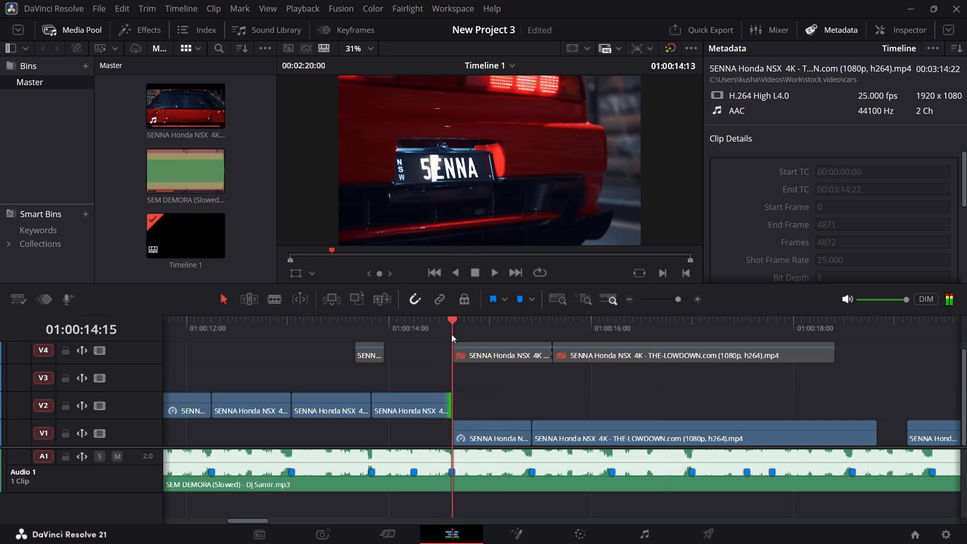
pyautogui.moveTo(451, 334); pyautogui.dragTo(456, 336)
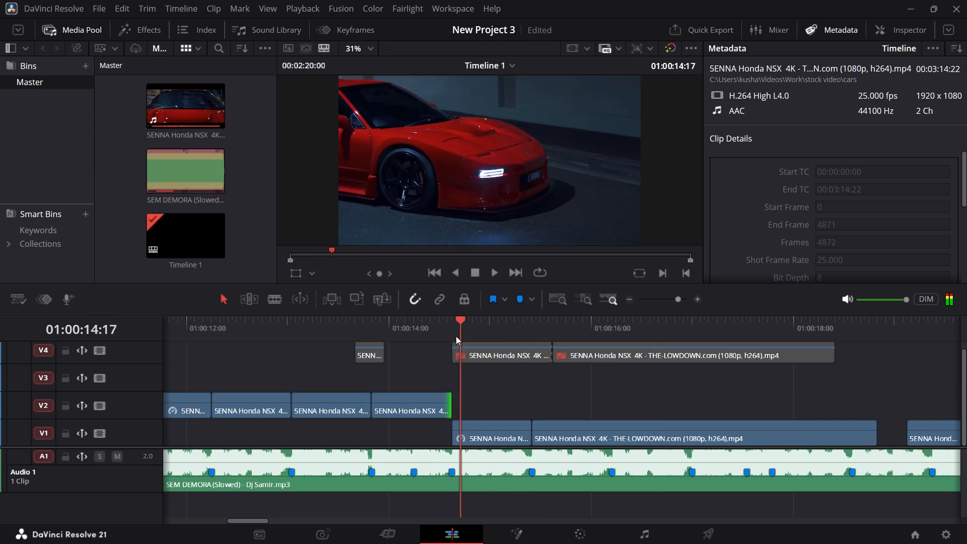
pyautogui.moveTo(456, 336); pyautogui.dragTo(514, 337)
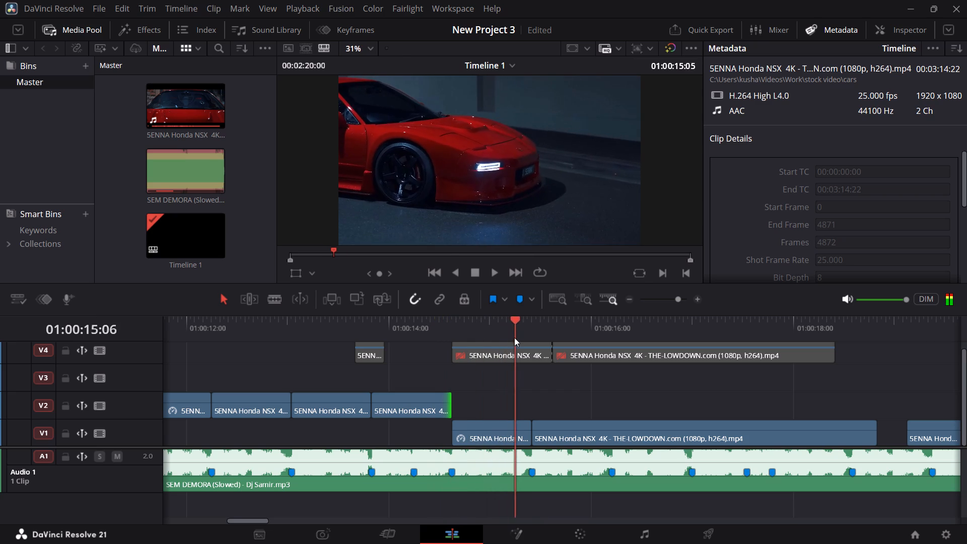
pyautogui.moveTo(514, 337); pyautogui.dragTo(506, 336)
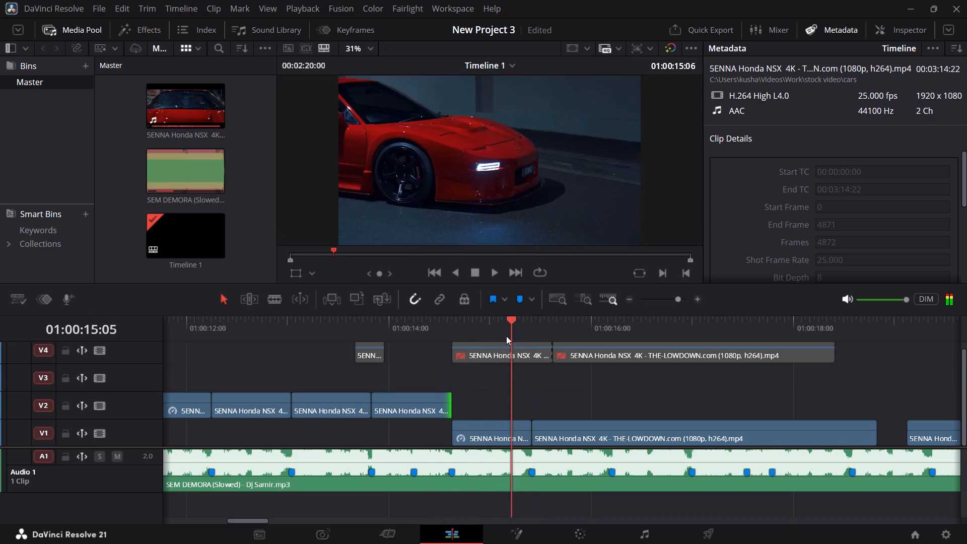
pyautogui.moveTo(506, 336); pyautogui.dragTo(454, 334)
pyautogui.moveTo(527, 318); pyautogui.dragTo(541, 319)
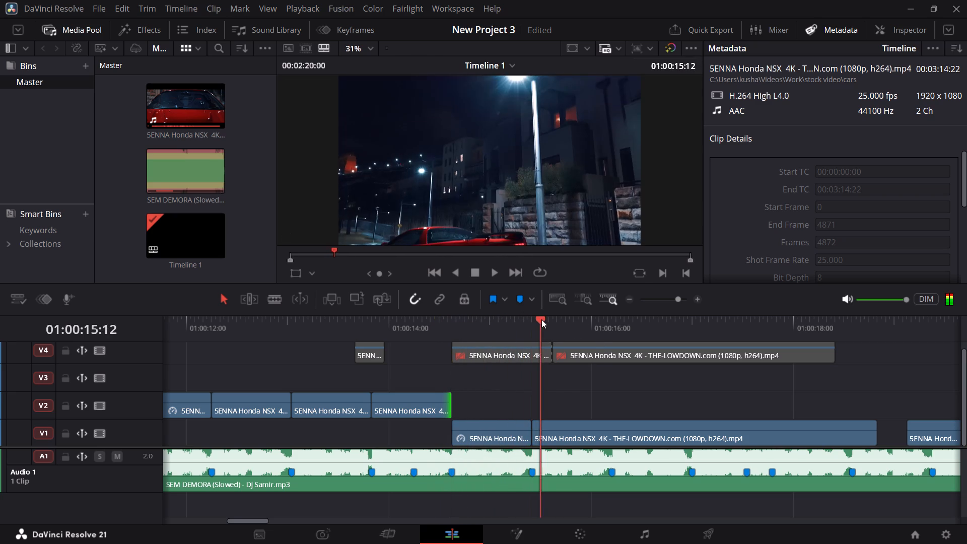
pyautogui.moveTo(541, 319); pyautogui.dragTo(592, 329)
# Move the short retimed V1 clip to an empty stretch of V2 and extend its start to a duration of 01:02.
pyautogui.moveTo(479, 434); pyautogui.dragTo(681, 387)
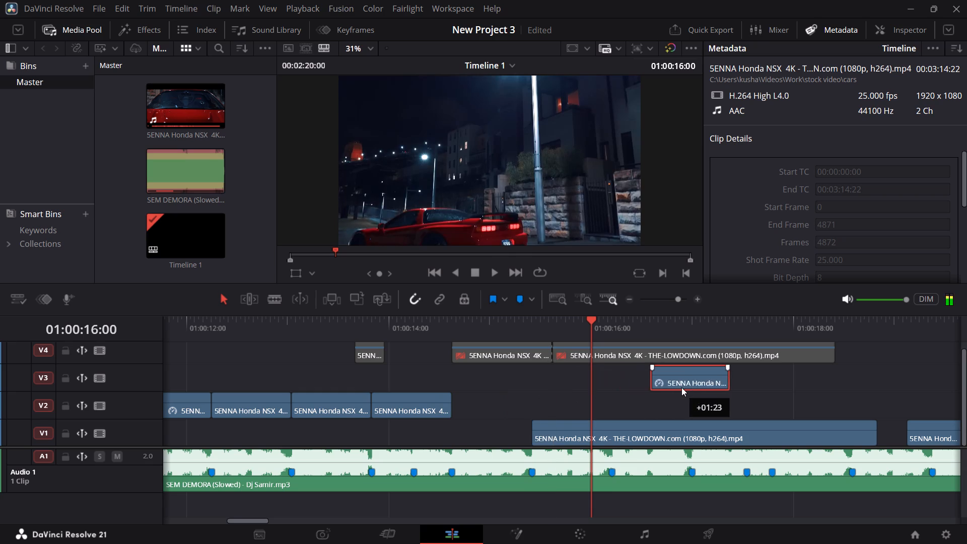
pyautogui.moveTo(681, 387); pyautogui.dragTo(673, 400)
pyautogui.moveTo(647, 405); pyautogui.dragTo(641, 406)
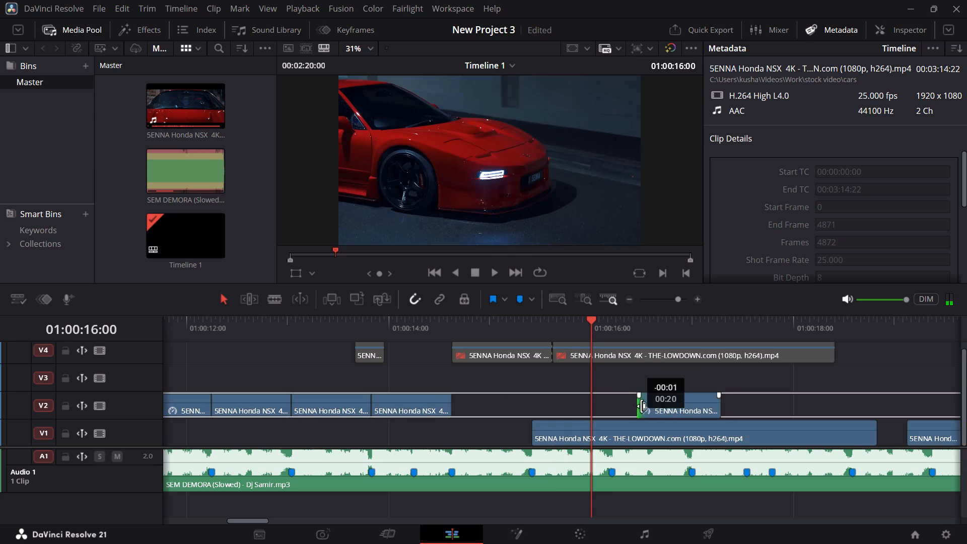
pyautogui.moveTo(641, 406); pyautogui.dragTo(599, 414)
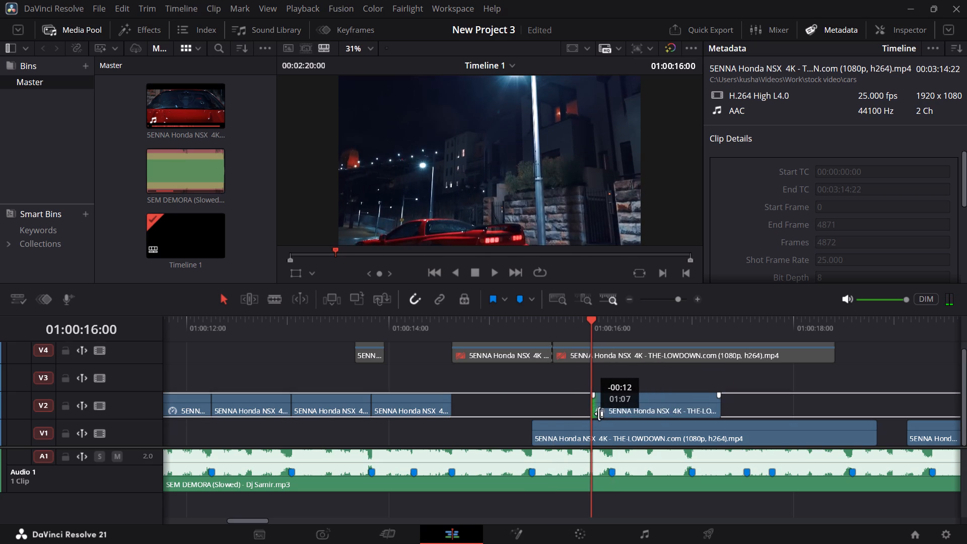
pyautogui.moveTo(599, 414); pyautogui.dragTo(610, 413)
# Place the extended clip on V2 directly after the last V2 clip, starting at 01:00:14:15.
pyautogui.moveTo(647, 404); pyautogui.dragTo(580, 403)
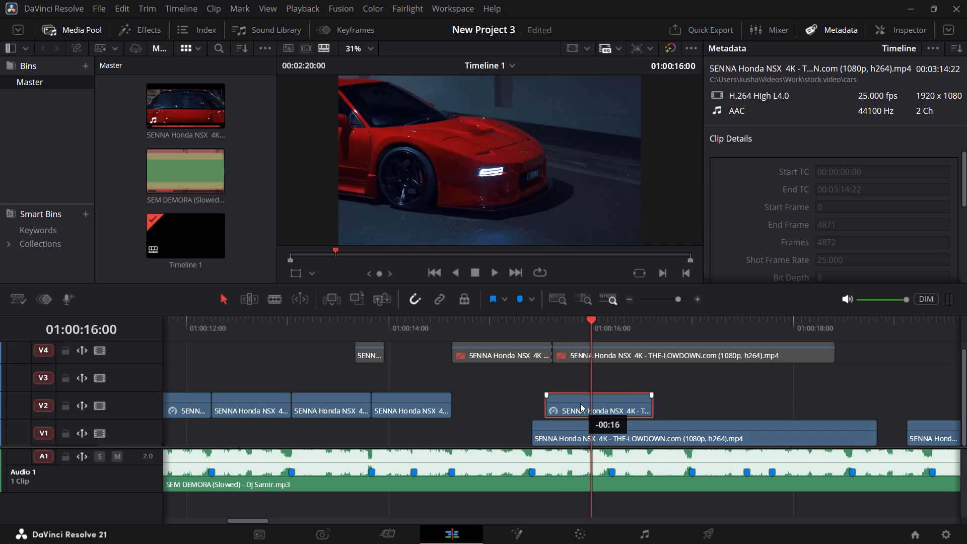
pyautogui.moveTo(580, 403); pyautogui.dragTo(467, 432)
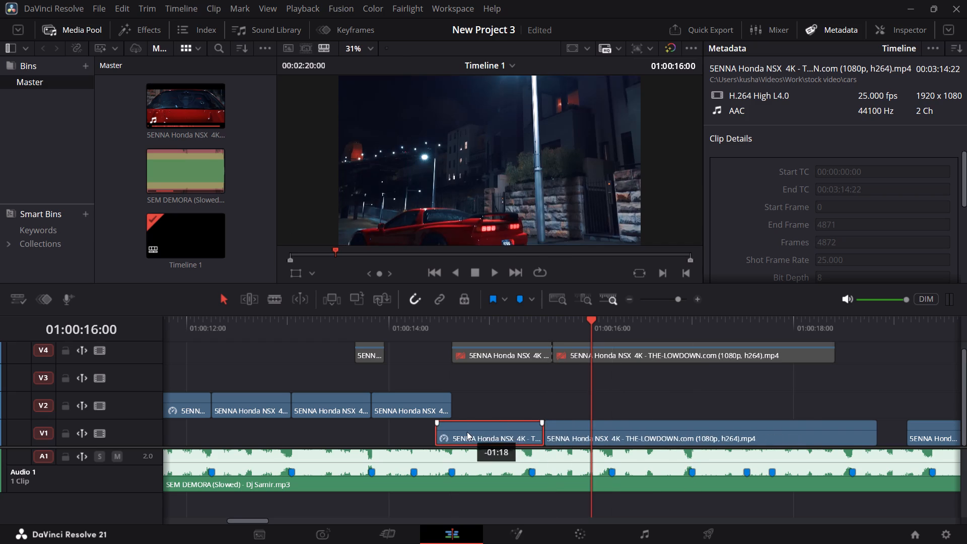
pyautogui.moveTo(467, 432); pyautogui.dragTo(489, 412)
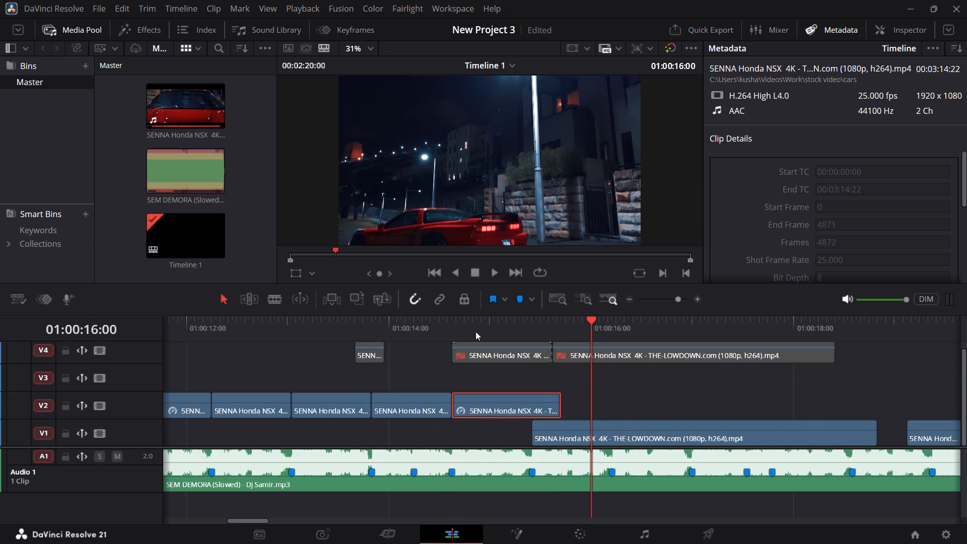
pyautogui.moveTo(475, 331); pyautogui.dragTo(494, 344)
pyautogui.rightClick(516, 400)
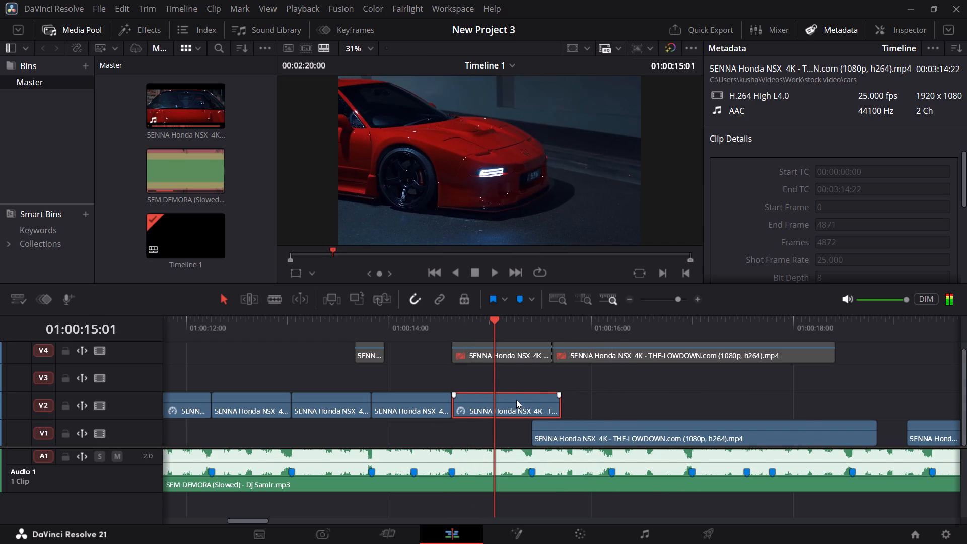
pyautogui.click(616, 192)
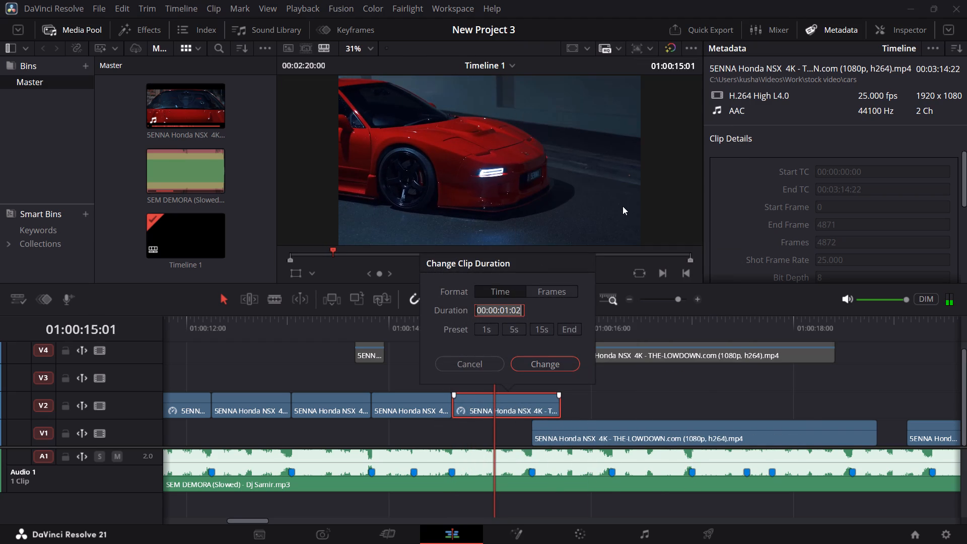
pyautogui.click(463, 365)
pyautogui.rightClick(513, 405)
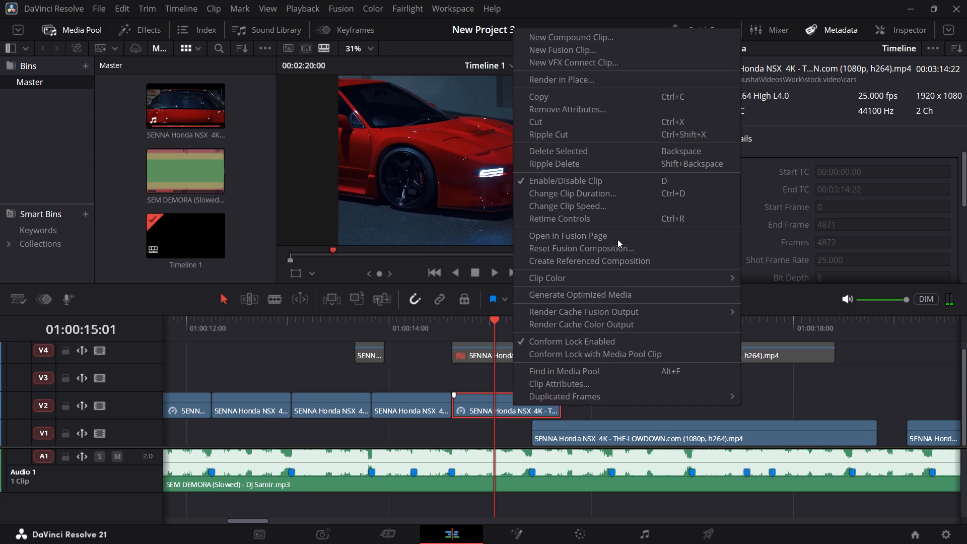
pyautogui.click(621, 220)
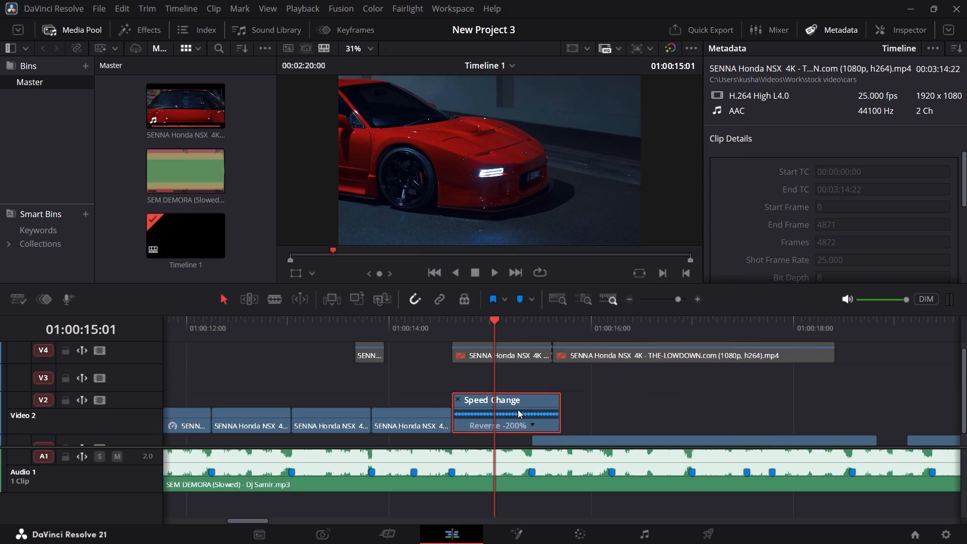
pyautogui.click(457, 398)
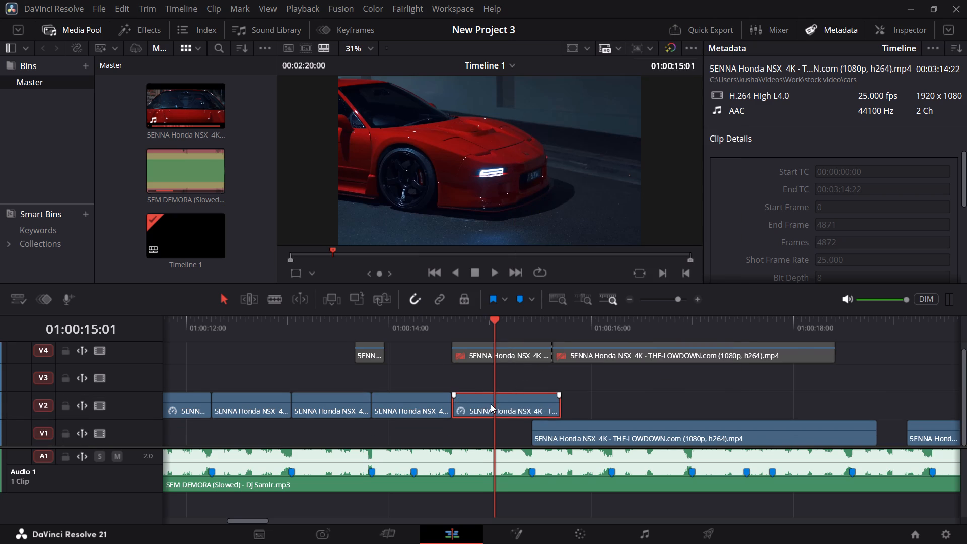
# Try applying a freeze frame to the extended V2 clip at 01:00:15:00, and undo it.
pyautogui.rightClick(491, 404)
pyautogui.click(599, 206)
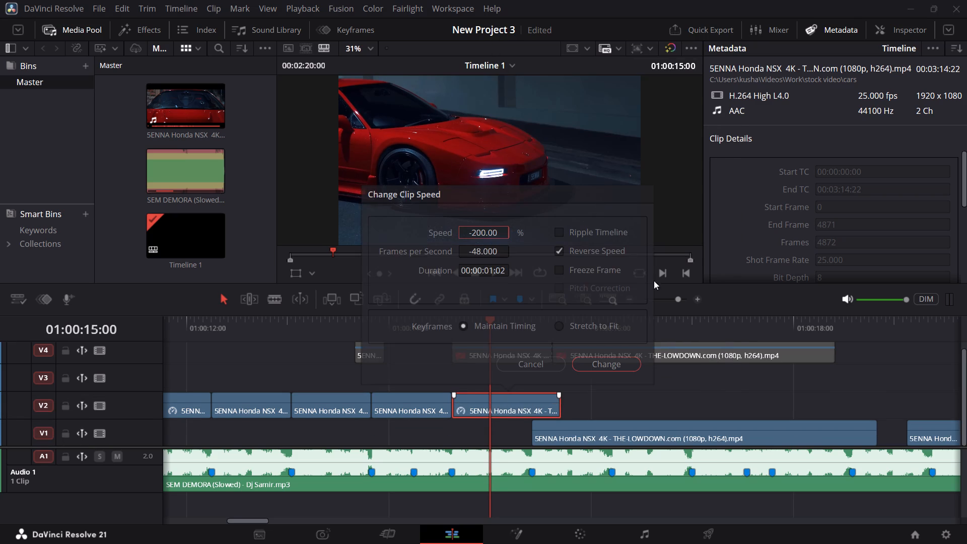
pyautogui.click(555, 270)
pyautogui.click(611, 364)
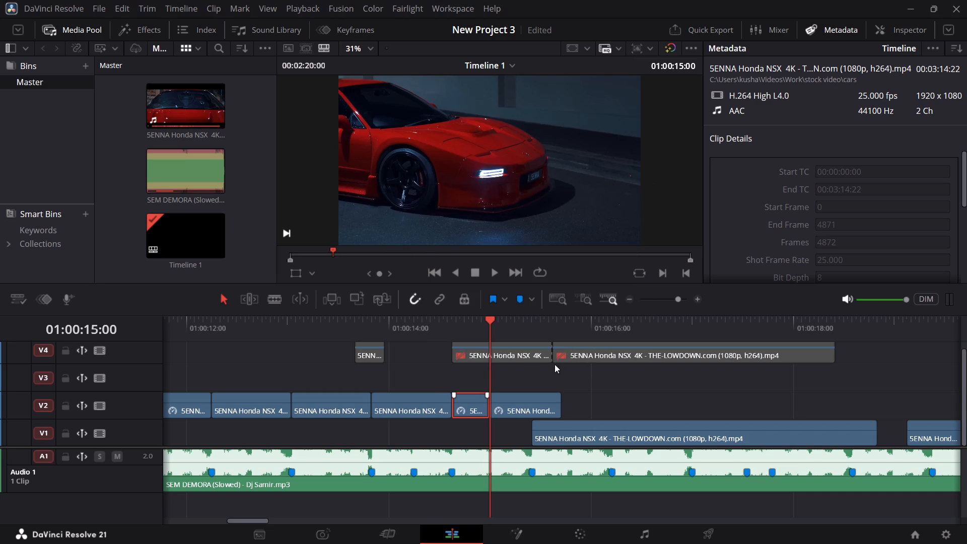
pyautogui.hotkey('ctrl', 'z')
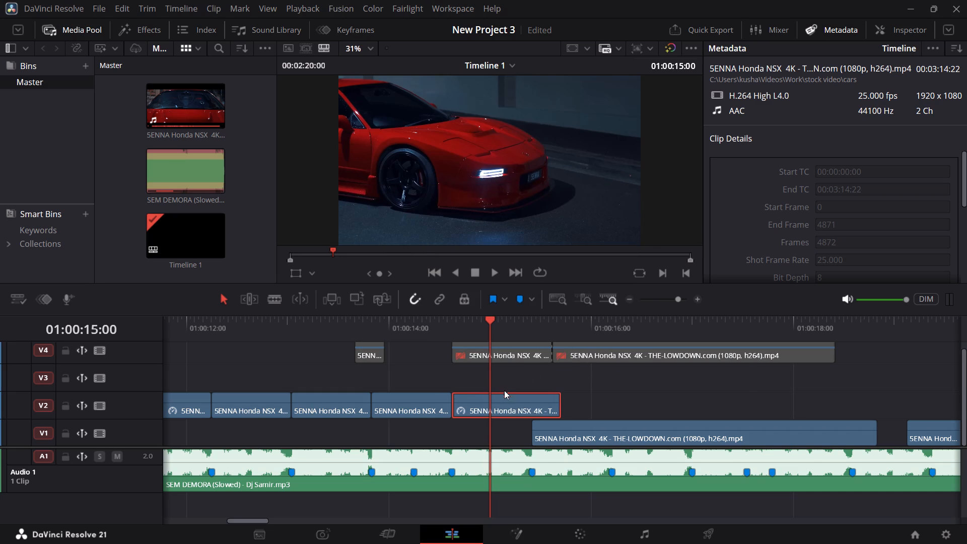
# Turn off Reverse Speed for the extended V2 clip and scrub through it to about 01:00:15:15.
pyautogui.rightClick(520, 403)
pyautogui.click(591, 205)
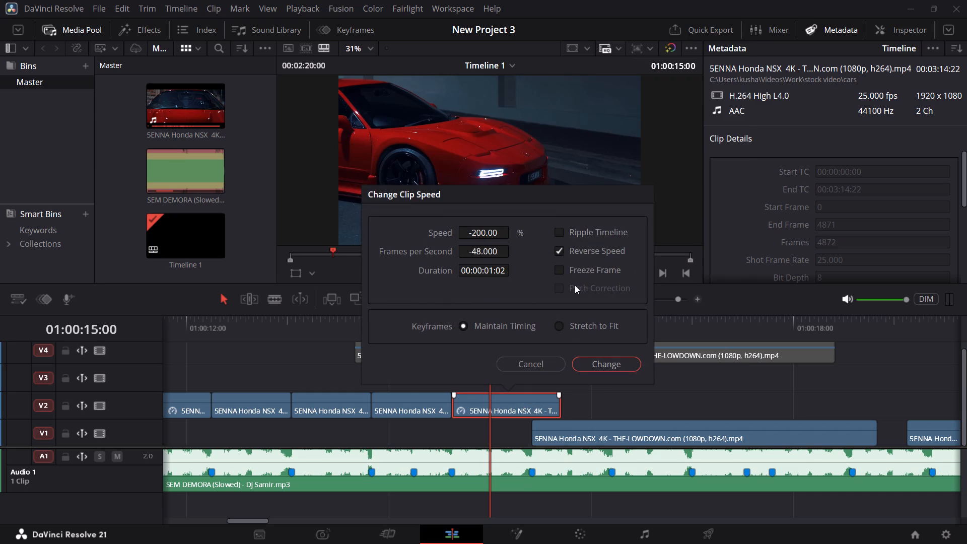
pyautogui.click(560, 249)
pyautogui.click(603, 357)
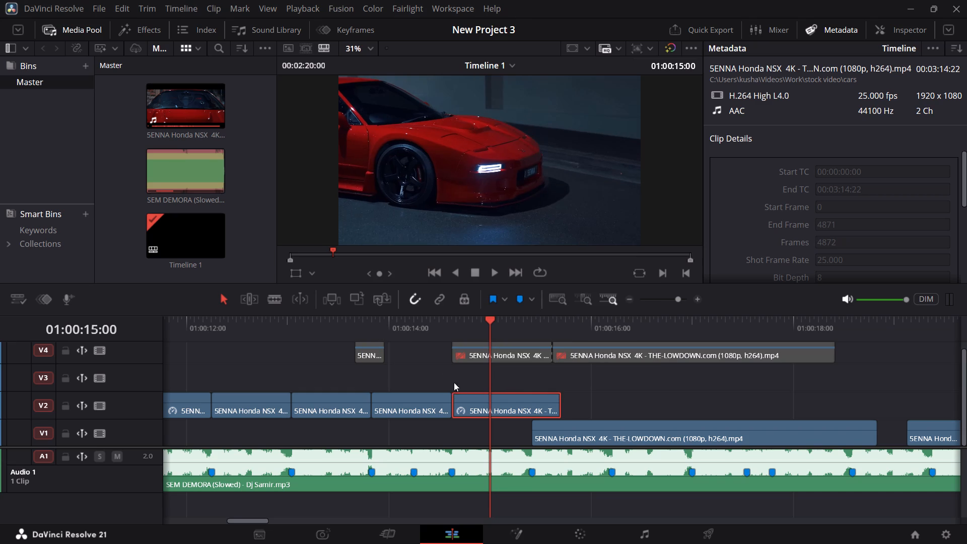
pyautogui.moveTo(471, 325); pyautogui.dragTo(512, 328)
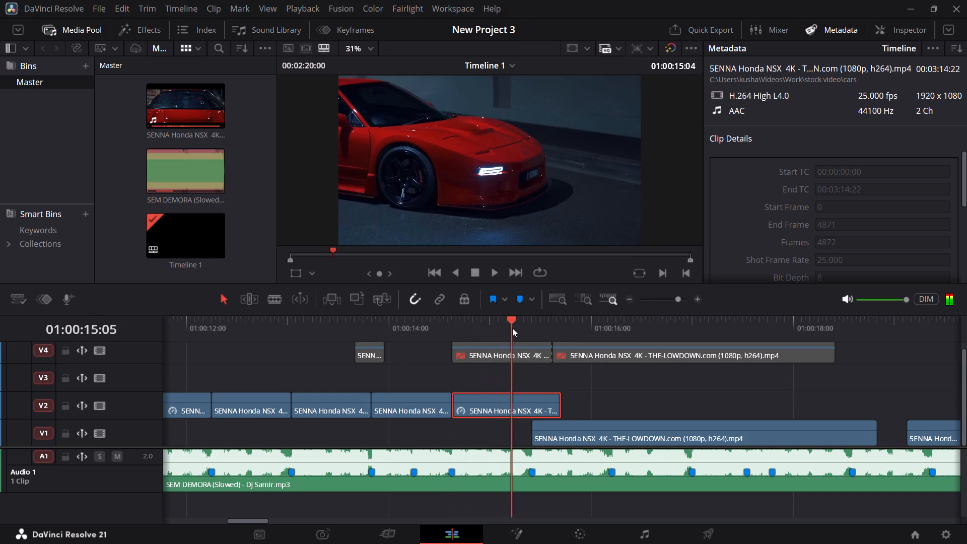
pyautogui.moveTo(512, 328); pyautogui.dragTo(555, 326)
# Move the long V1 clip that overlaps the extended V2 clip up to V3, keeping its timeline position.
pyautogui.moveTo(575, 439); pyautogui.dragTo(566, 368)
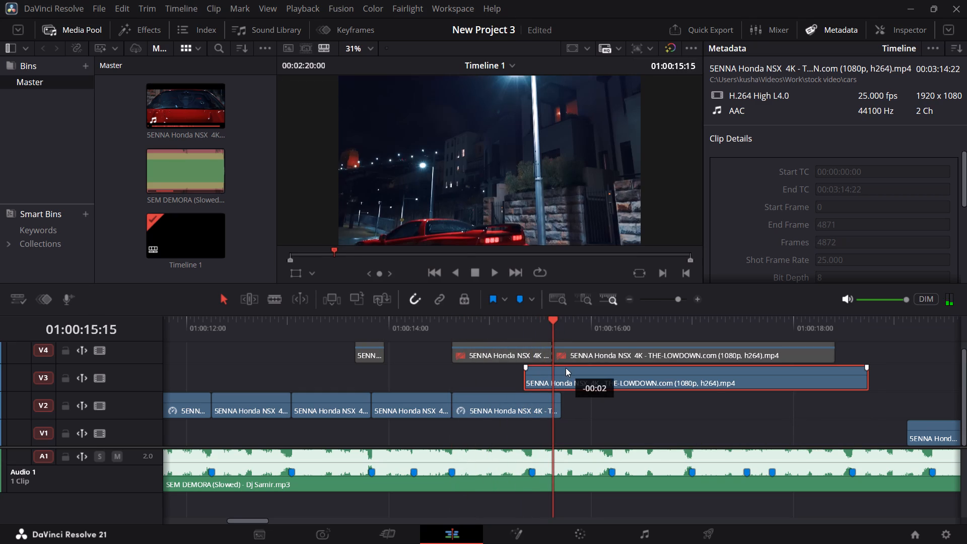
pyautogui.moveTo(566, 368); pyautogui.dragTo(567, 368)
# Split the long V3 clip at 01:00:16:15 and delete the piece before the cut.
pyautogui.moveTo(516, 316); pyautogui.dragTo(466, 323)
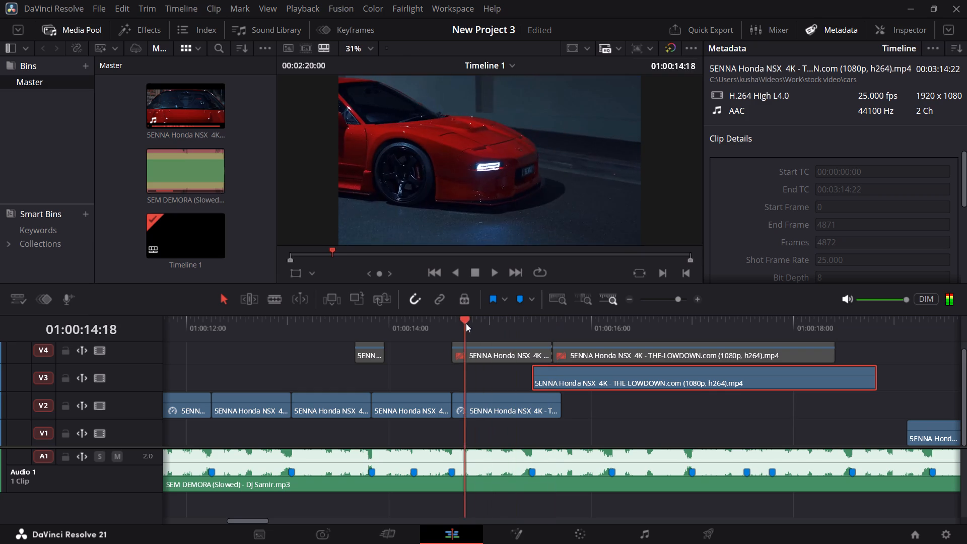
pyautogui.moveTo(466, 323); pyautogui.dragTo(653, 327)
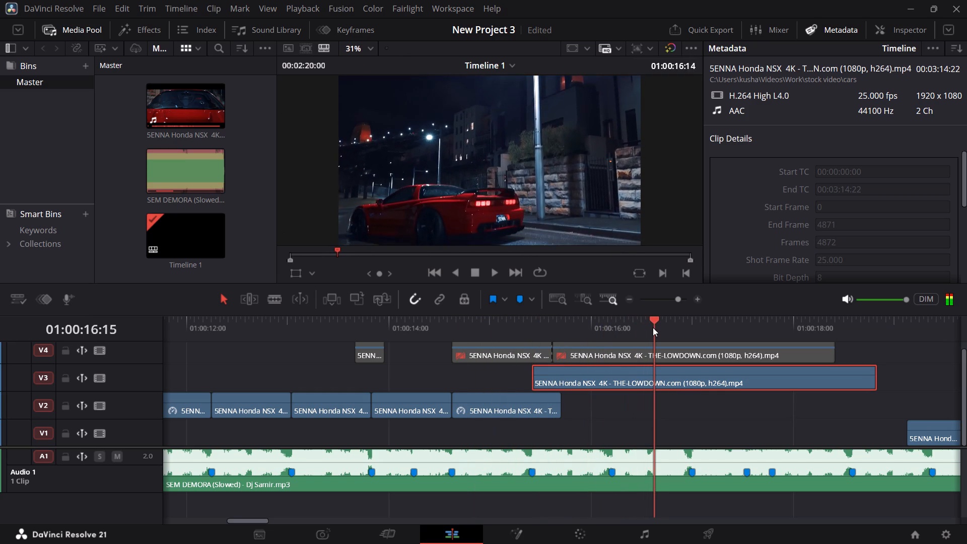
pyautogui.moveTo(653, 327); pyautogui.dragTo(655, 327)
pyautogui.click(681, 374)
pyautogui.hotkey('ctrl', 'b')
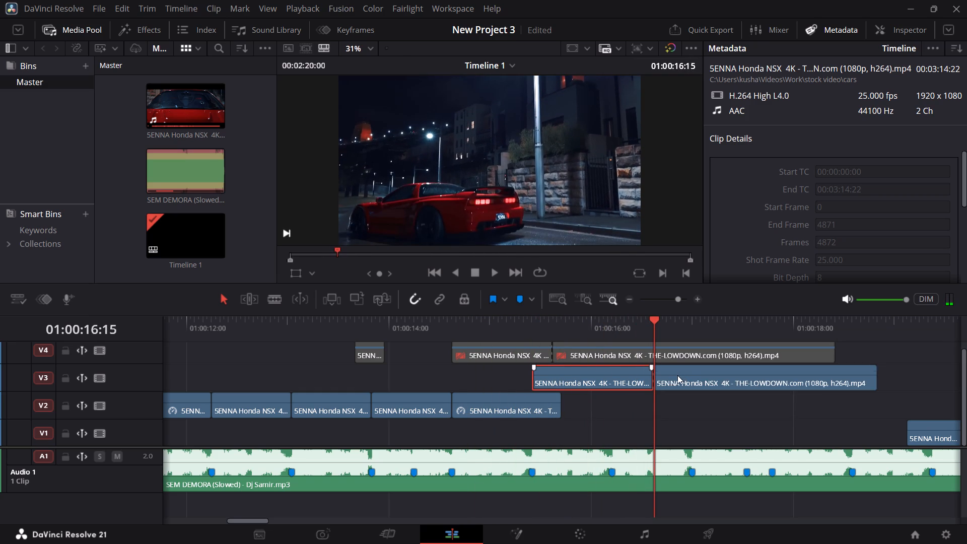
pyautogui.click(619, 378)
pyautogui.press('BackSpace')
# Slide the remaining V3 piece back to start where the extended V2 clip ends, and scrub that V2 clip from about 01:00:14:19.
pyautogui.moveTo(670, 378); pyautogui.dragTo(624, 382)
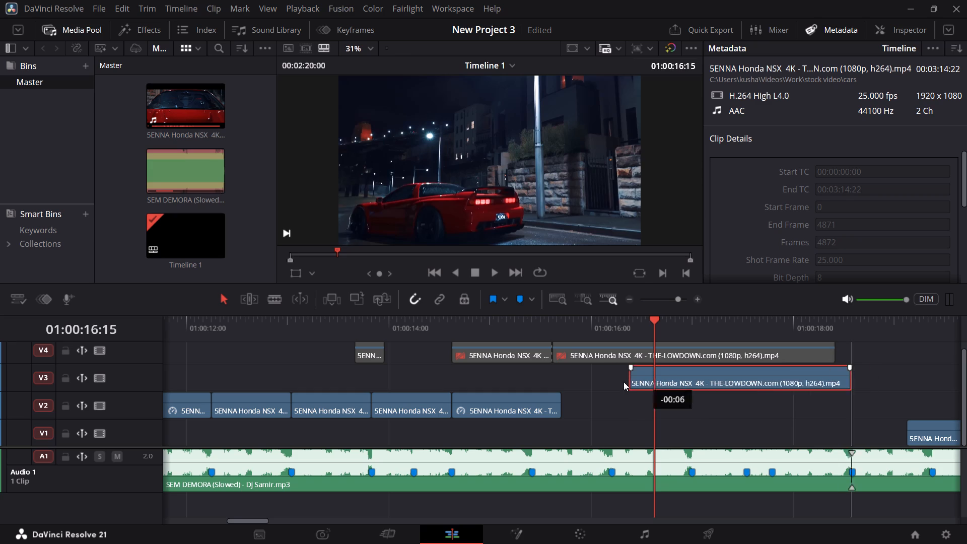
pyautogui.moveTo(624, 382); pyautogui.dragTo(574, 379)
pyautogui.moveTo(456, 322); pyautogui.dragTo(476, 323)
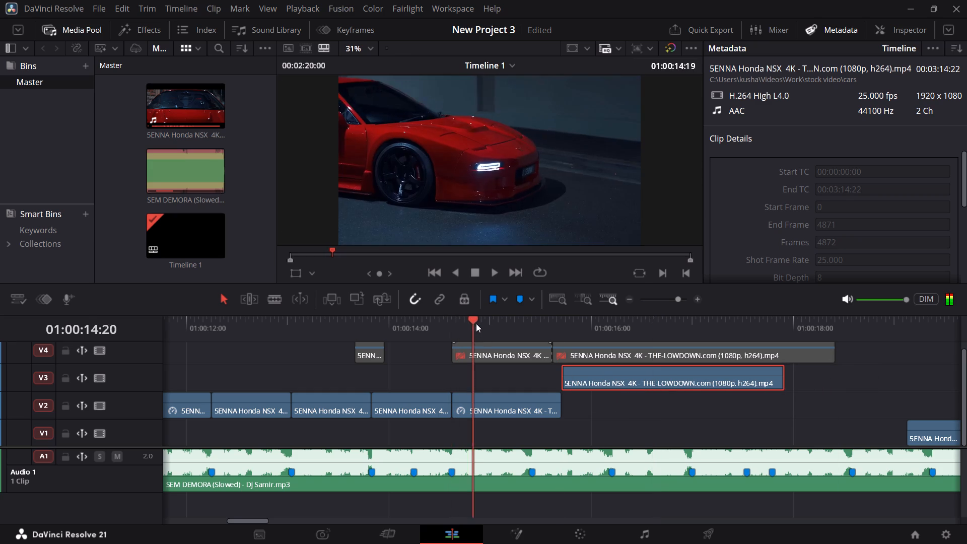
# Scrub and play the cut between the extended V2 clip and the V3 clip, then examine the V2 clip around 01:00:14:22.
pyautogui.moveTo(476, 323); pyautogui.dragTo(625, 336)
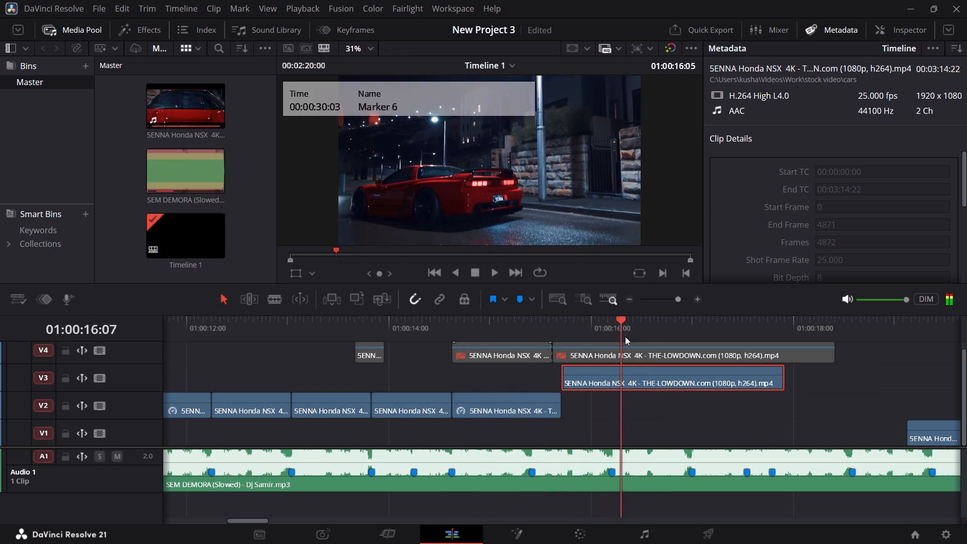
pyautogui.moveTo(625, 336); pyautogui.dragTo(419, 328)
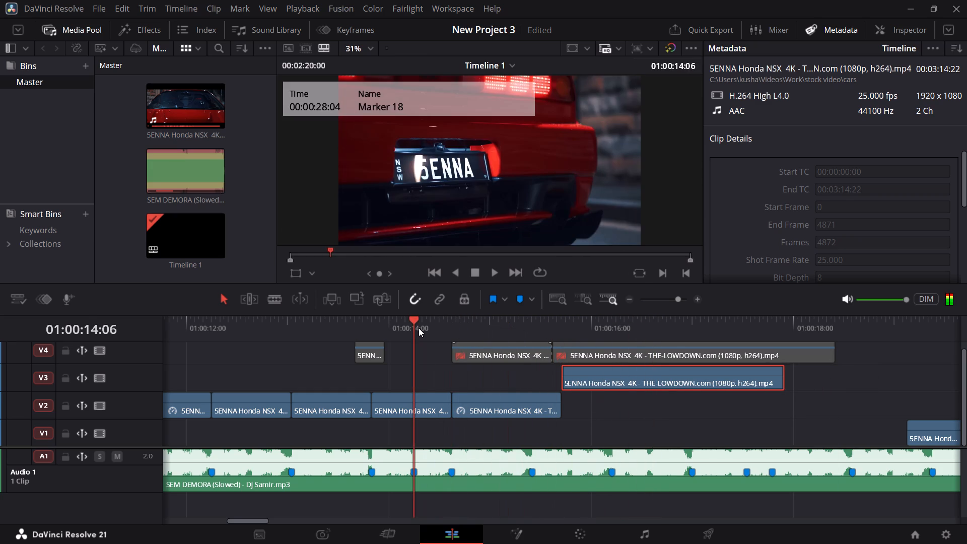
pyautogui.press('space')
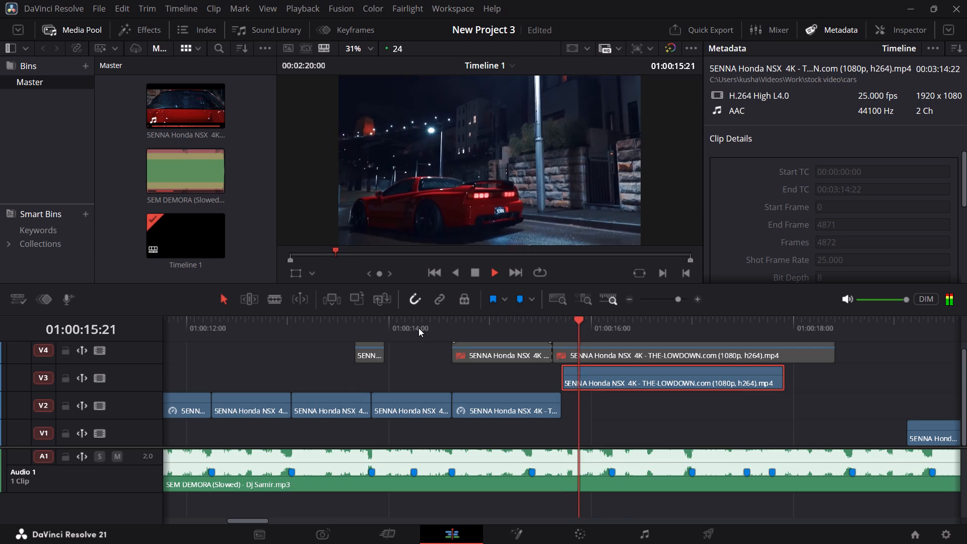
pyautogui.press('space')
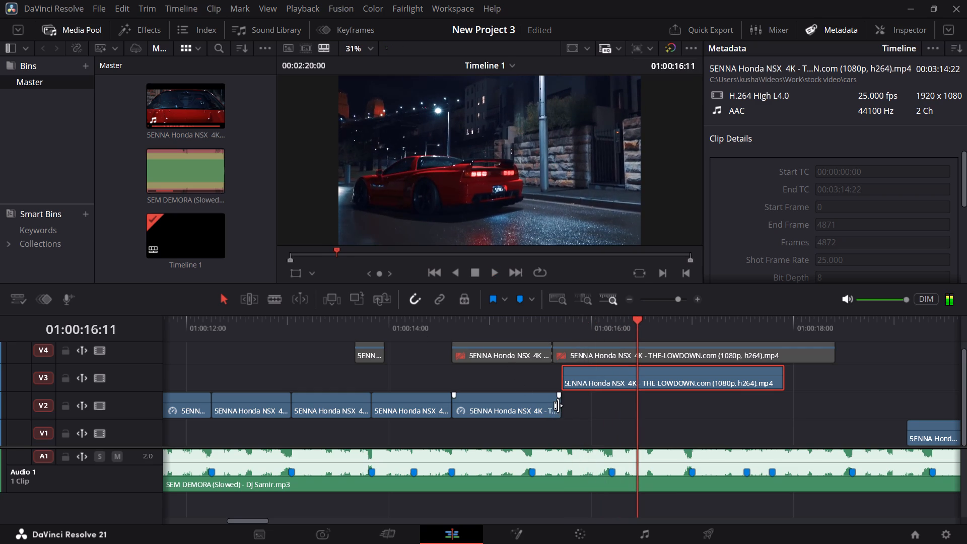
pyautogui.moveTo(505, 323); pyautogui.dragTo(495, 328)
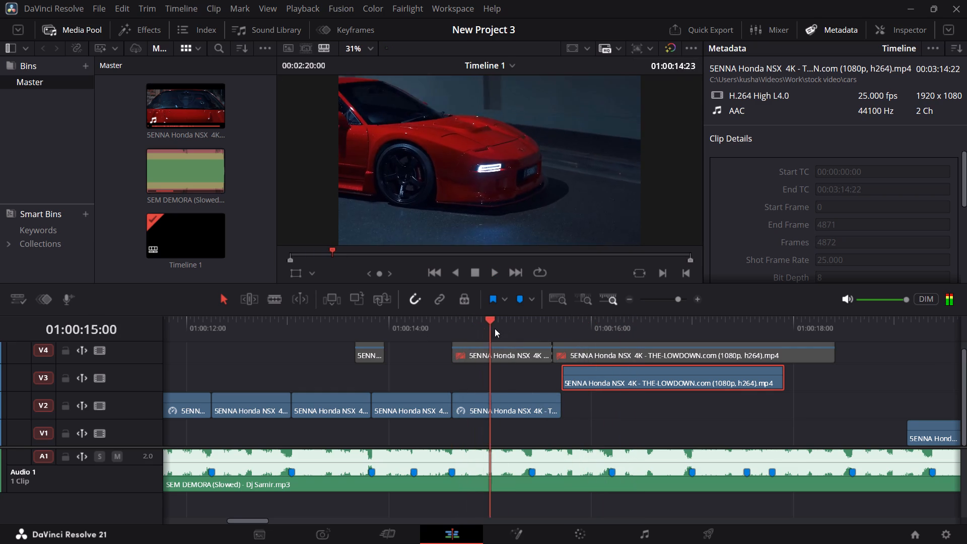
pyautogui.moveTo(495, 328); pyautogui.dragTo(484, 336)
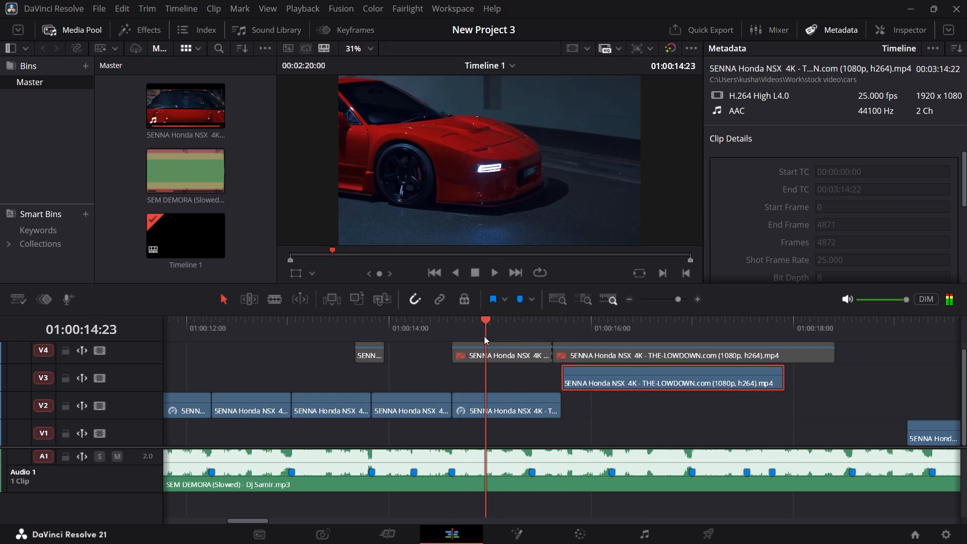
pyautogui.moveTo(484, 336); pyautogui.dragTo(482, 337)
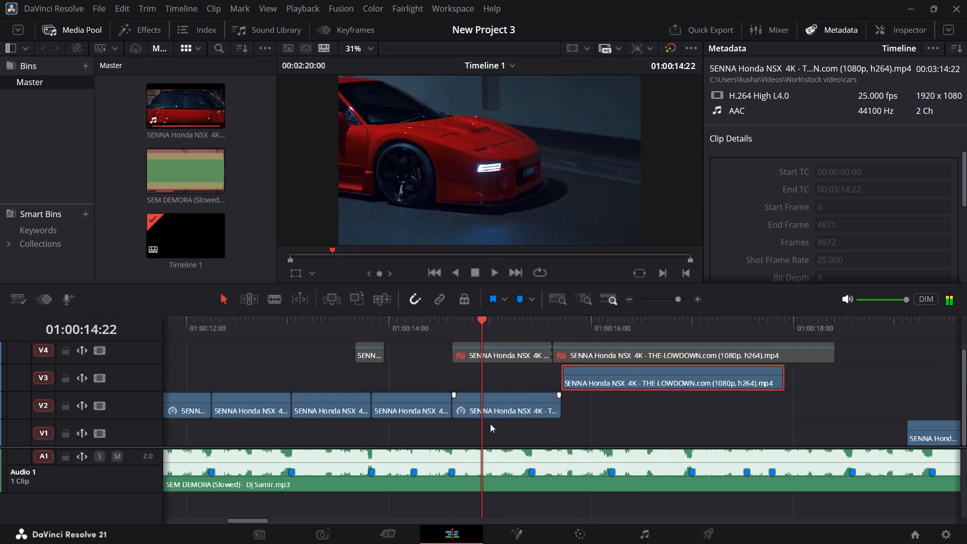
# Shift the extended V2 clip earlier so it ends on the next beat marker, trimming its start to meet the preceding V2 clip.
pyautogui.moveTo(495, 405); pyautogui.dragTo(473, 381)
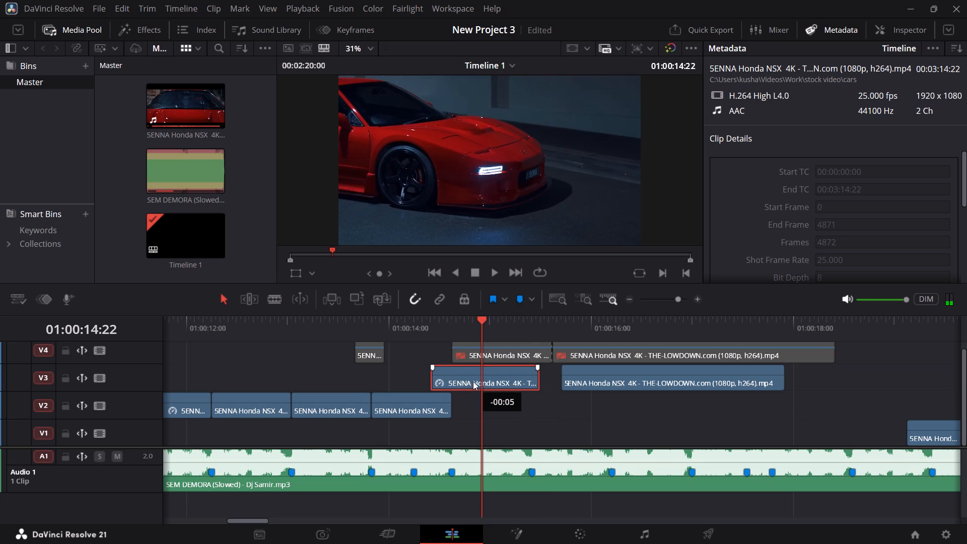
pyautogui.moveTo(473, 381); pyautogui.dragTo(465, 382)
pyautogui.moveTo(426, 378); pyautogui.dragTo(447, 378)
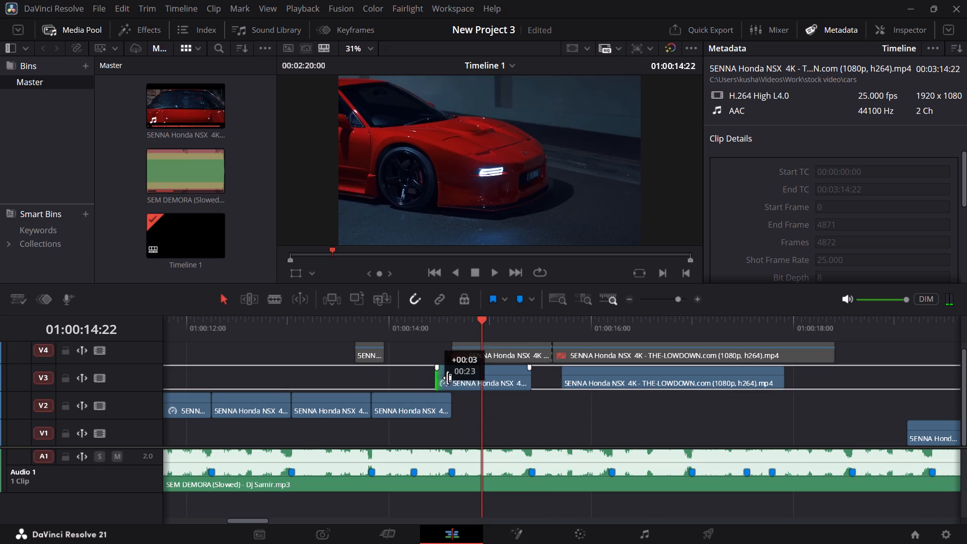
pyautogui.moveTo(447, 378); pyautogui.dragTo(455, 379)
pyautogui.moveTo(480, 382); pyautogui.dragTo(479, 398)
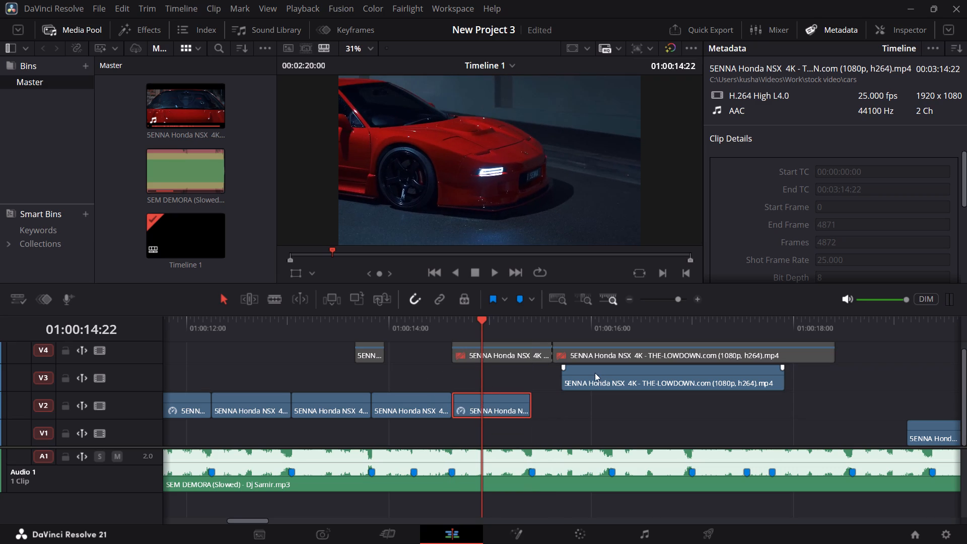
# Move the long V3 clip down to V2 directly after the trimmed clip, and play the new cut from just after 01:00:14:00.
pyautogui.moveTo(594, 373); pyautogui.dragTo(563, 401)
pyautogui.click(404, 321)
pyautogui.press('space')
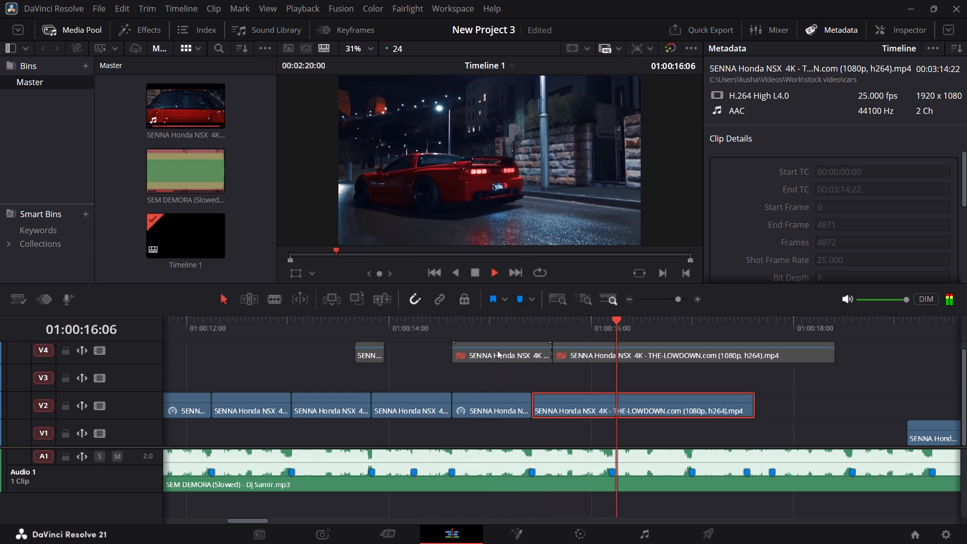
pyautogui.press('space')
# Place the playhead on Marker 6 at 01:00:16:05 over the long V2 clip.
pyautogui.click(617, 326)
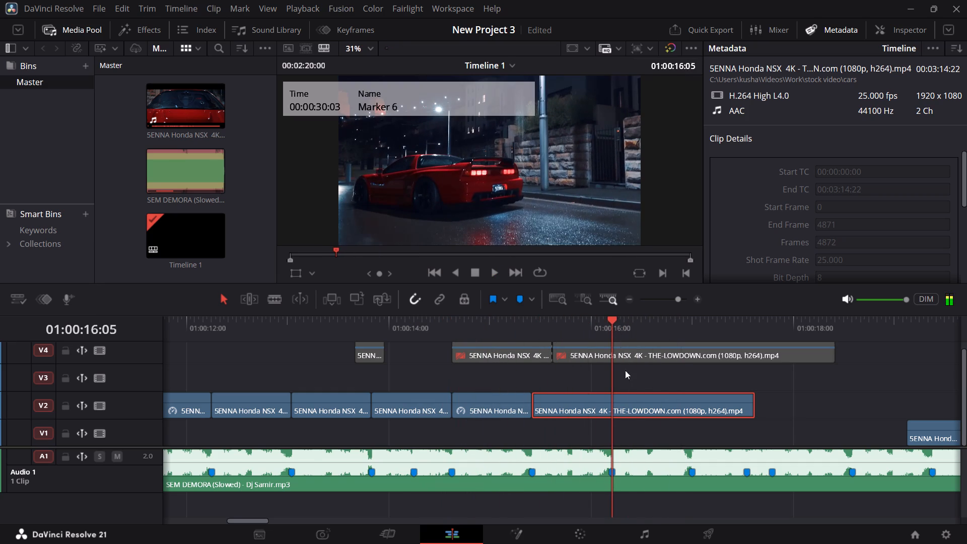
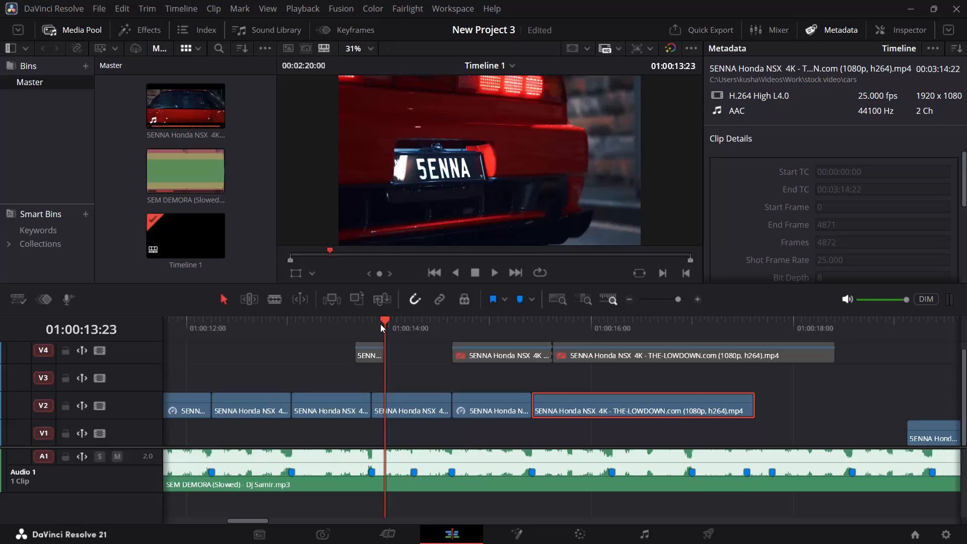
# Play the V2 sequence repeatedly from about 01:00:11:22 towards the long V2 clip, checking the cuts against the beat markers.
pyautogui.click(322, 325)
pyautogui.press('space')
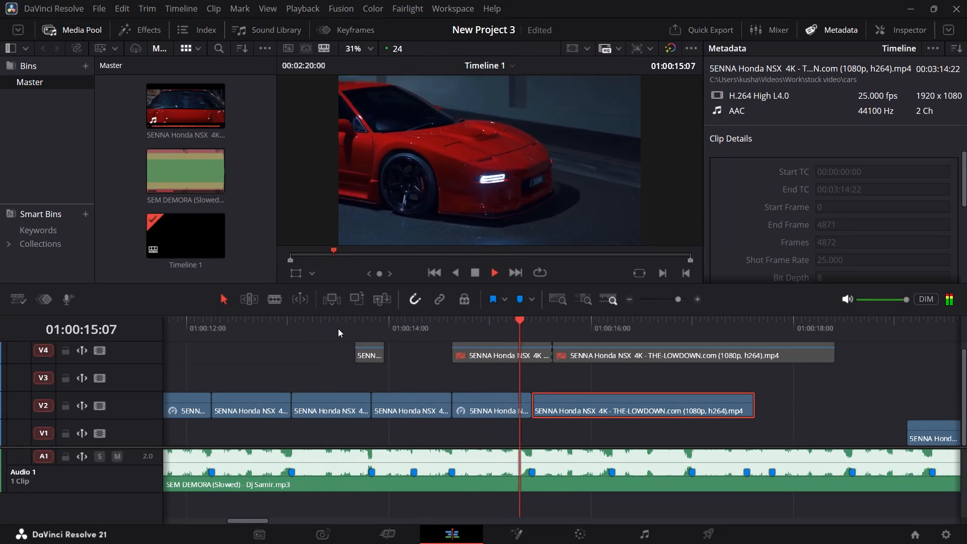
pyautogui.press('space')
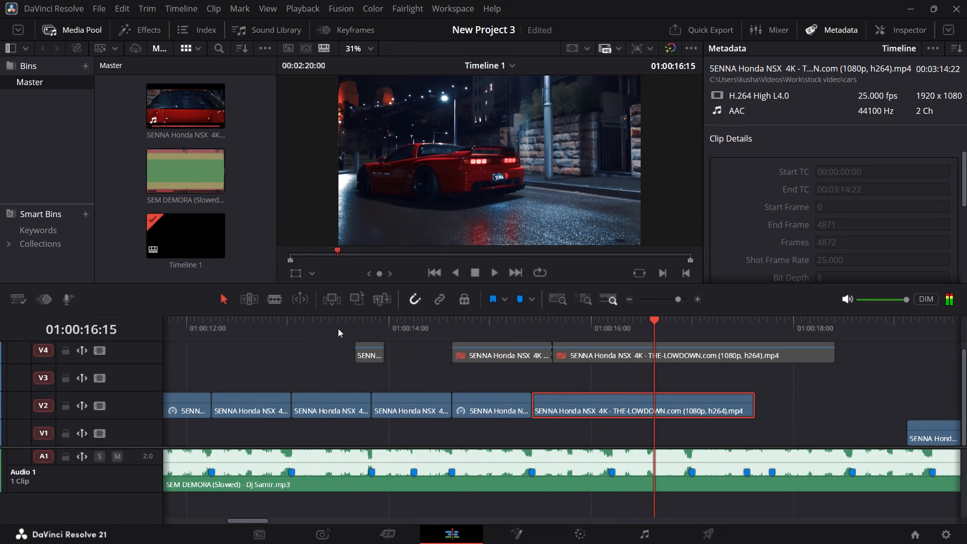
pyautogui.click(176, 328)
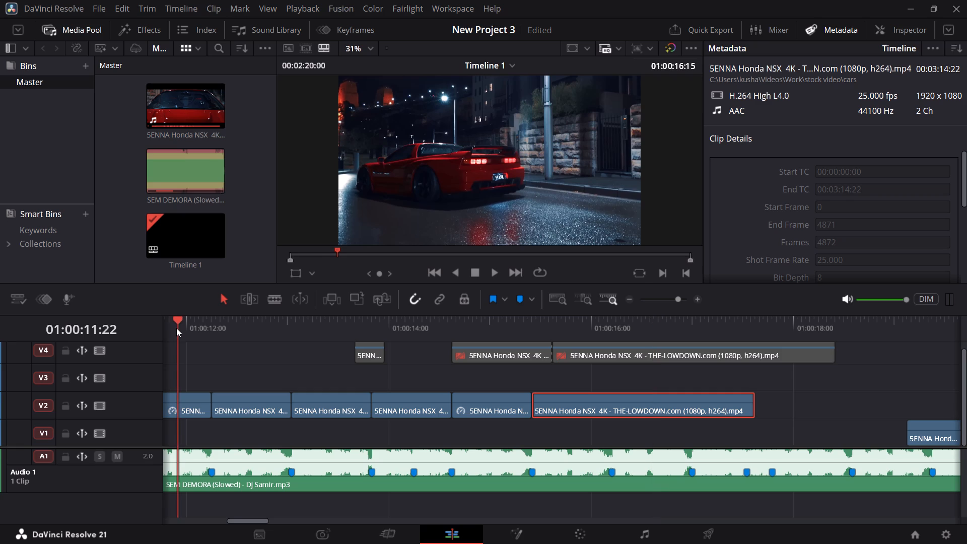
pyautogui.press('space')
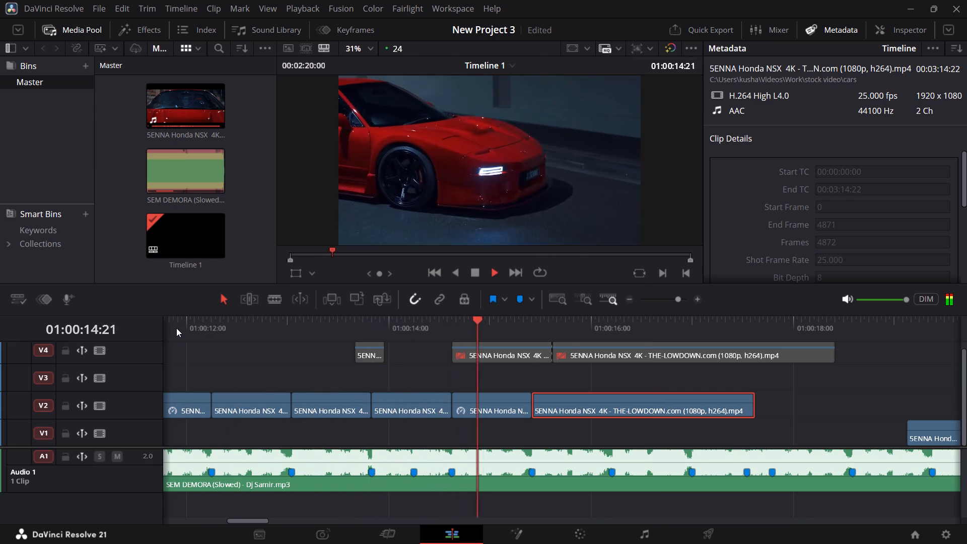
pyautogui.press('space')
pyautogui.click(176, 328)
pyautogui.press('space')
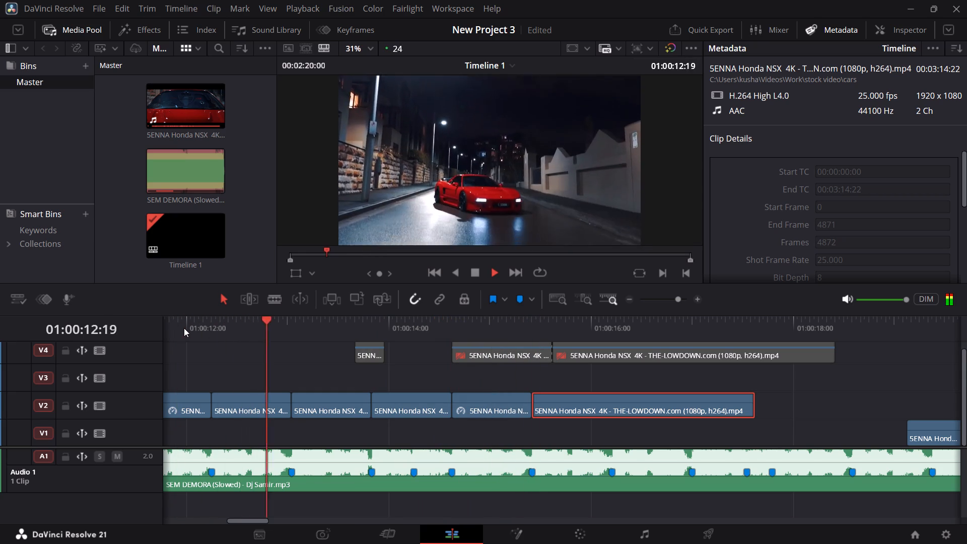
pyautogui.press('space')
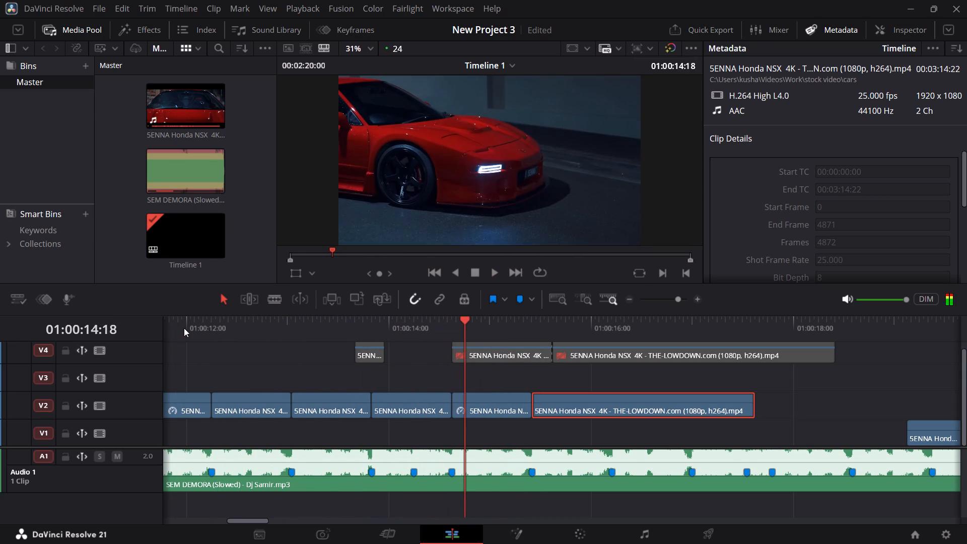
# Scrub the V2 cuts between Marker 2 and 01:00:13:23, and replay the sequence into the long V2 clip.
pyautogui.moveTo(321, 331); pyautogui.dragTo(311, 334)
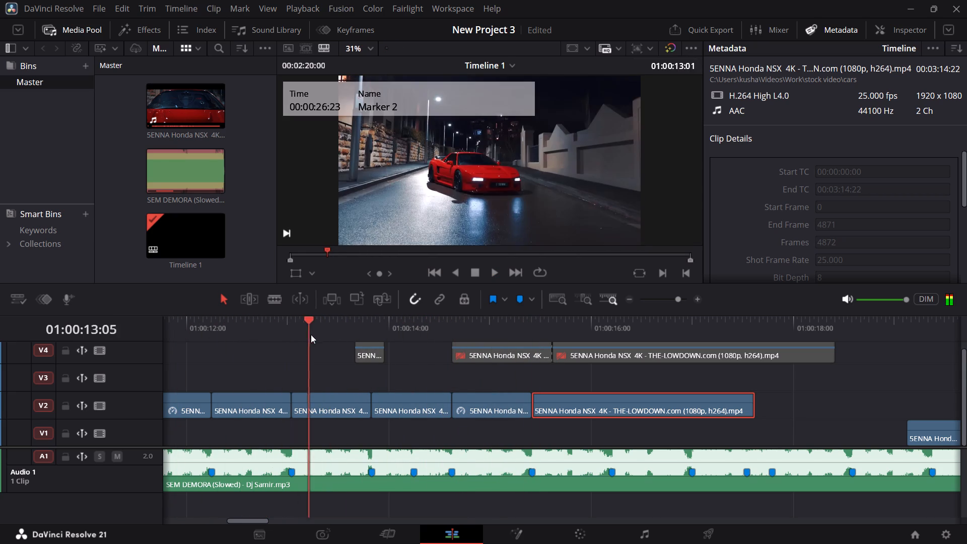
pyautogui.moveTo(311, 334); pyautogui.dragTo(363, 337)
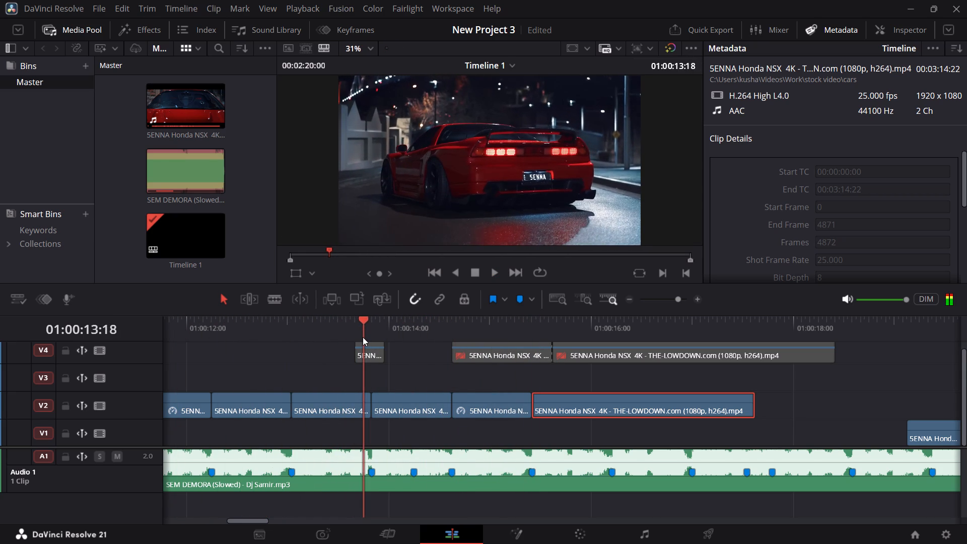
pyautogui.moveTo(363, 337); pyautogui.dragTo(373, 337)
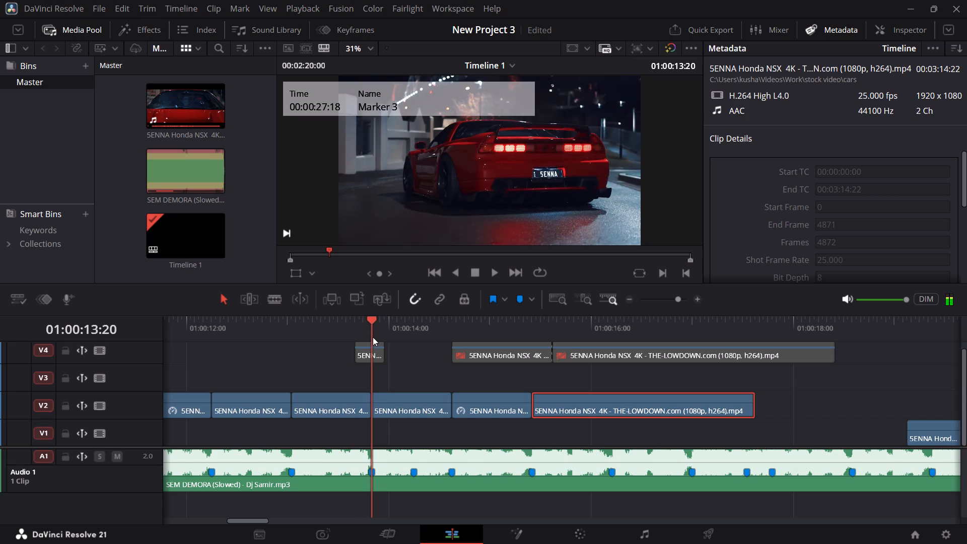
pyautogui.moveTo(373, 337); pyautogui.dragTo(379, 337)
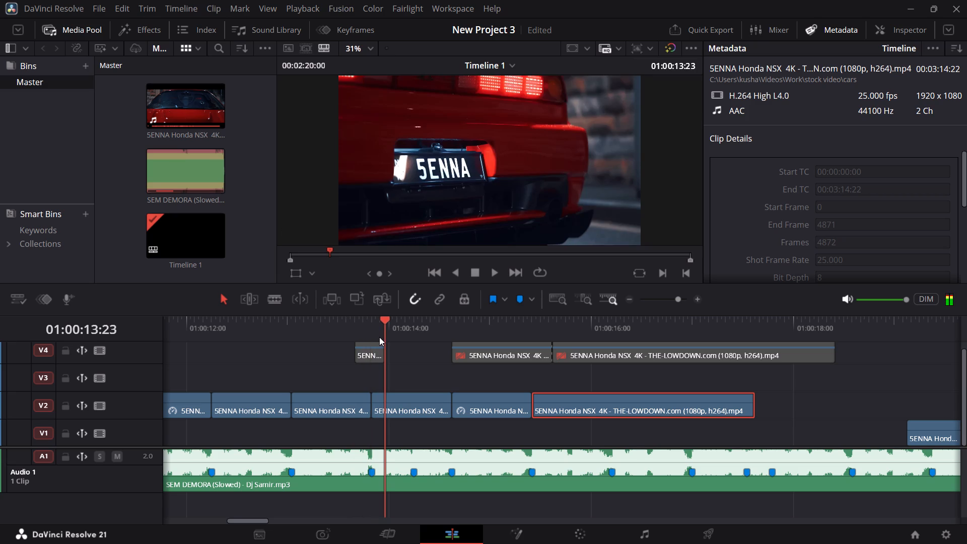
pyautogui.moveTo(379, 337); pyautogui.dragTo(257, 337)
pyautogui.press('space')
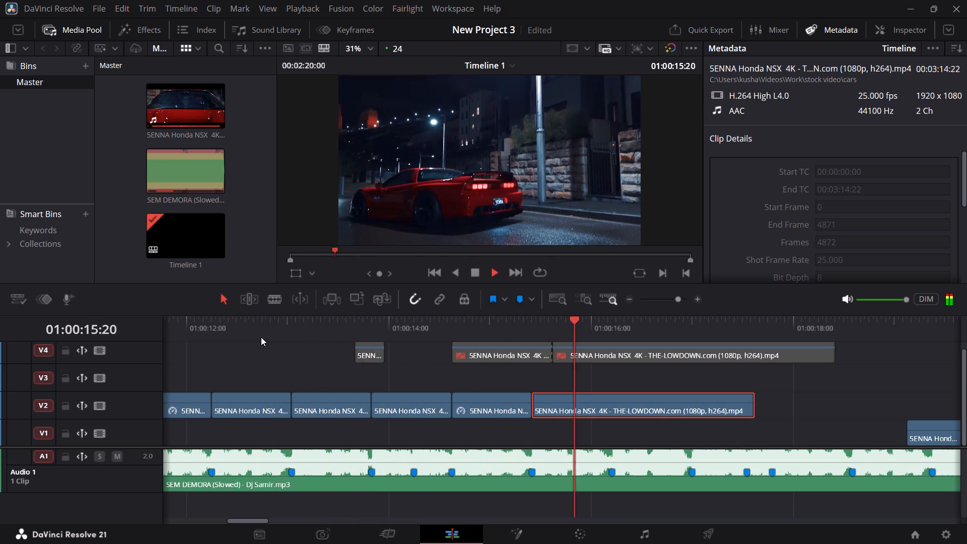
pyautogui.click(170, 325)
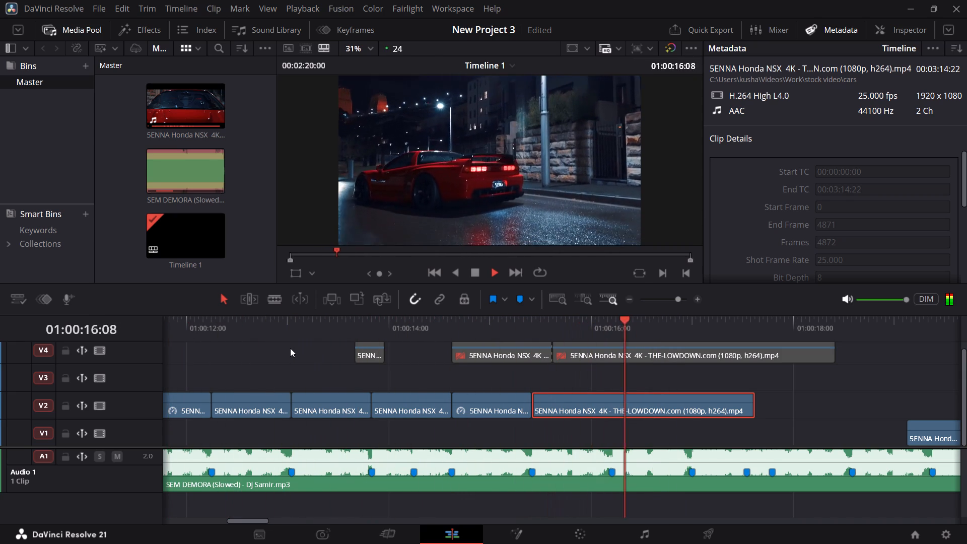
pyautogui.press('space')
# Replay the section from around Marker 18 at 01:00:14:06 to judge the licence-plate, front-view and long V2 clip cuts against the beat.
pyautogui.moveTo(206, 328); pyautogui.dragTo(640, 338)
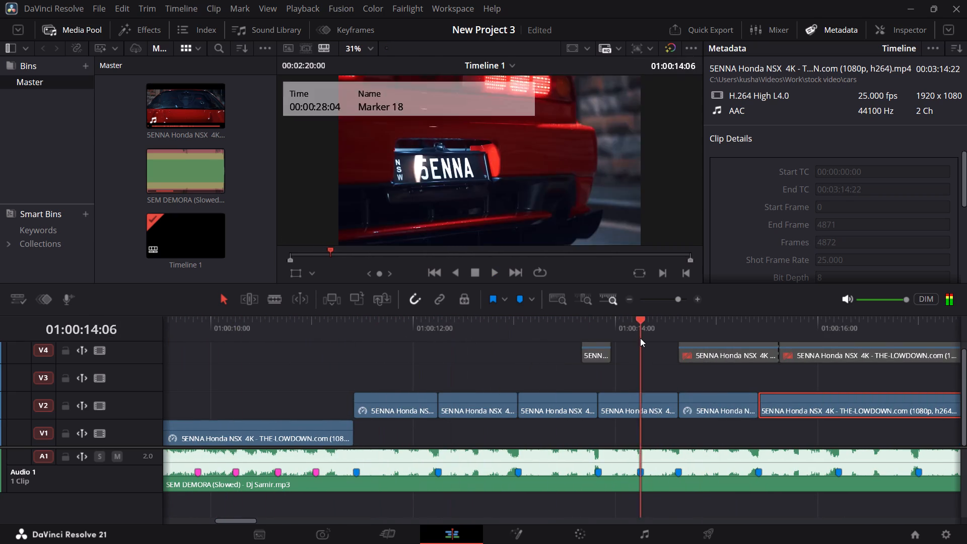
pyautogui.moveTo(640, 338); pyautogui.dragTo(638, 333)
pyautogui.press('space')
pyautogui.press('space')
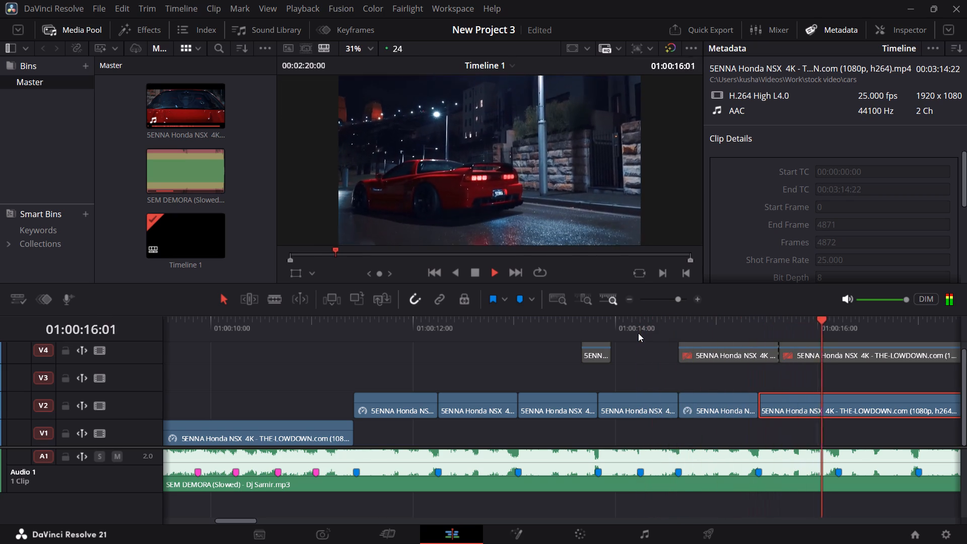
pyautogui.click(653, 329)
pyautogui.press('space')
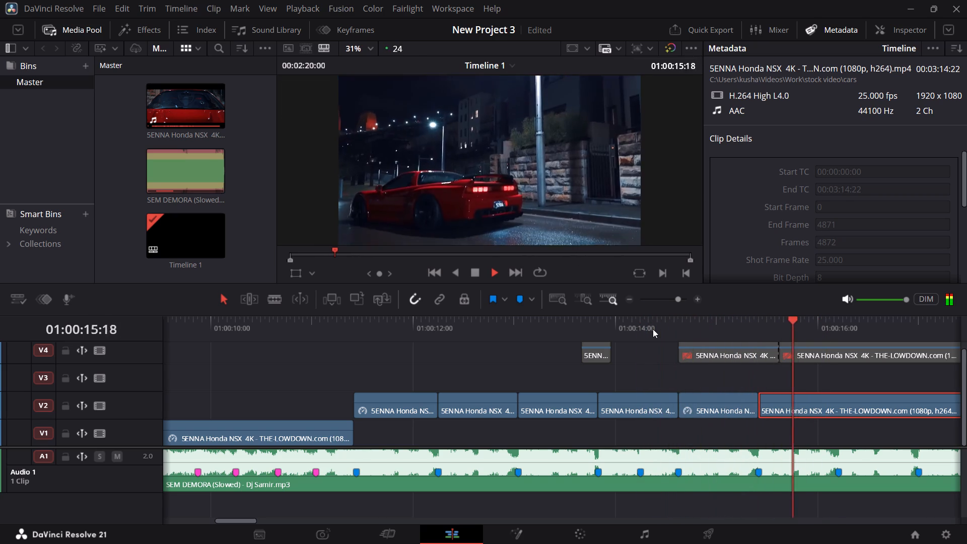
pyautogui.click(653, 329)
pyautogui.press('space')
pyautogui.press('space')
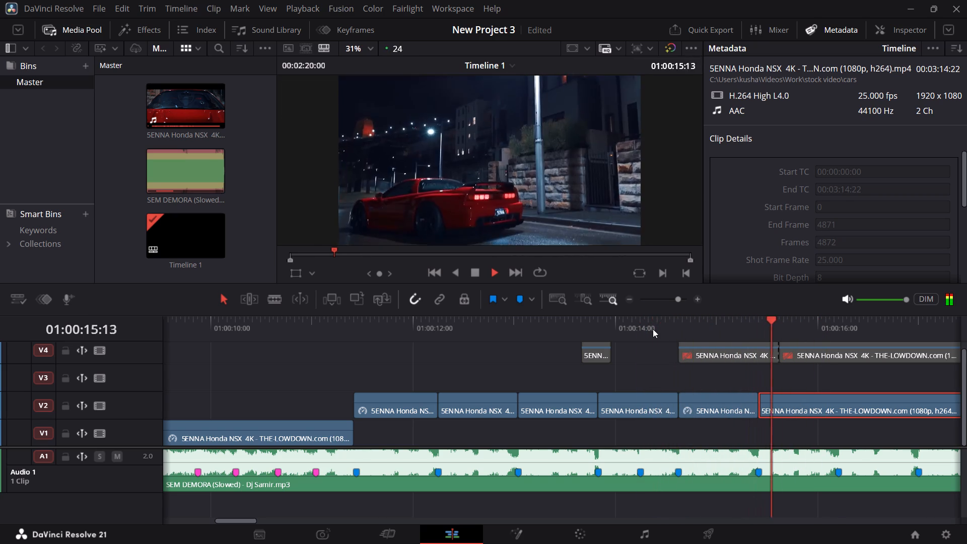
pyautogui.click(653, 329)
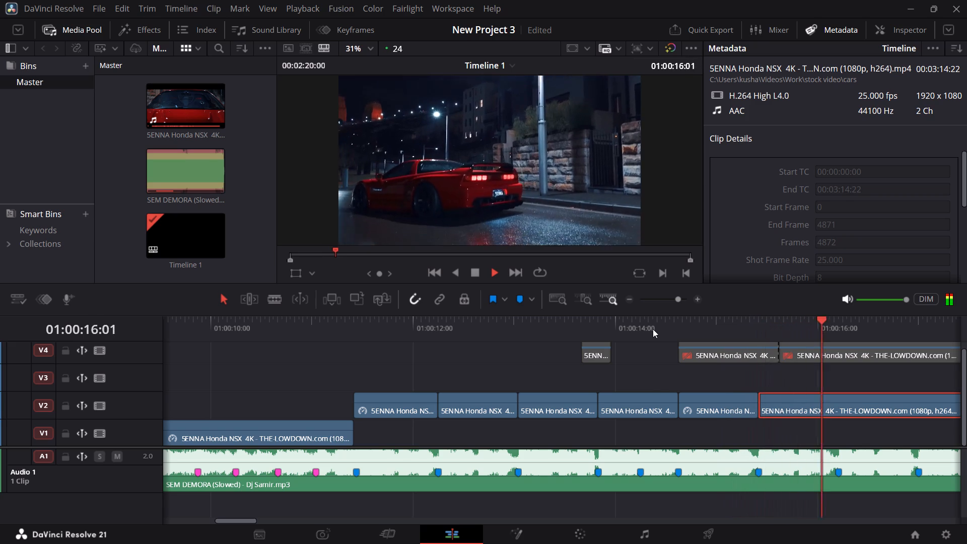
pyautogui.click(653, 329)
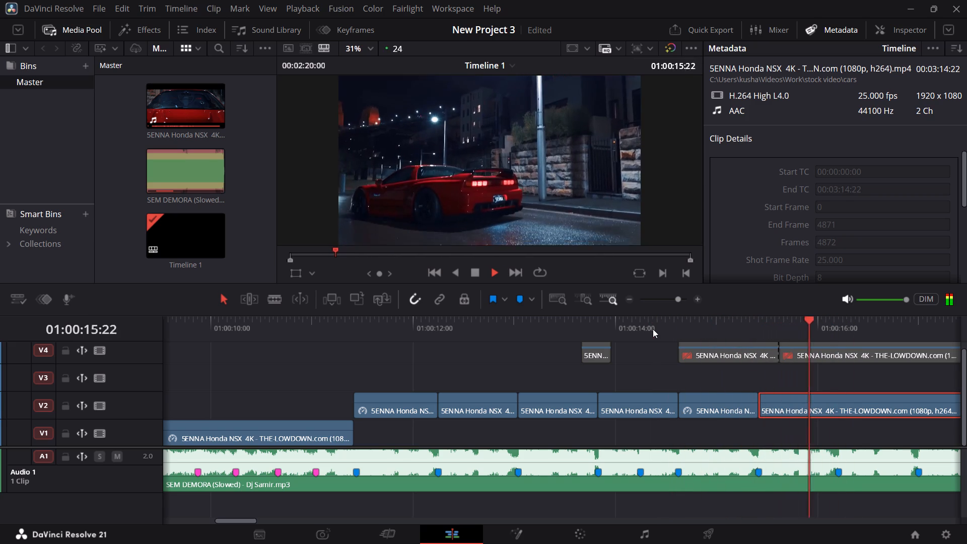
pyautogui.click(653, 329)
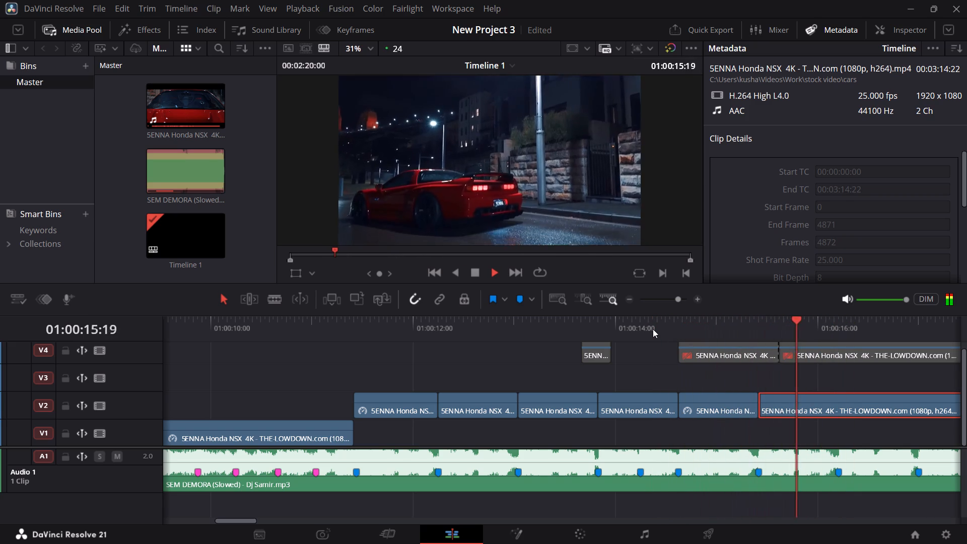
pyautogui.click(653, 329)
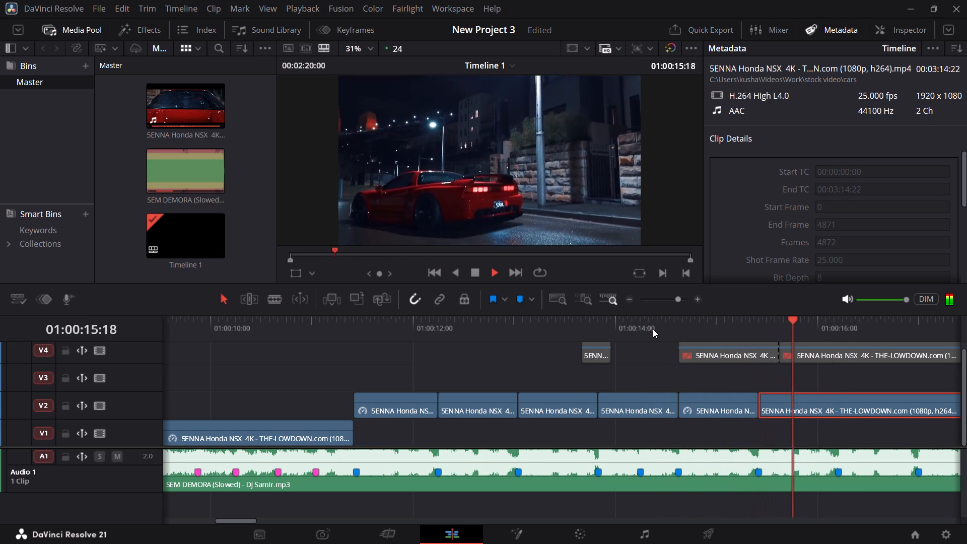
pyautogui.click(653, 329)
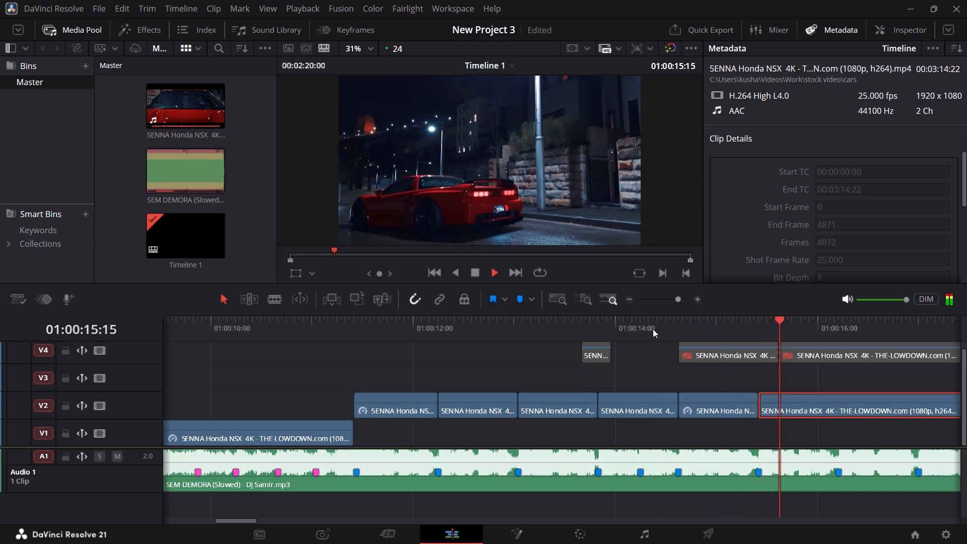
pyautogui.press('space')
pyautogui.click(638, 332)
pyautogui.press('space')
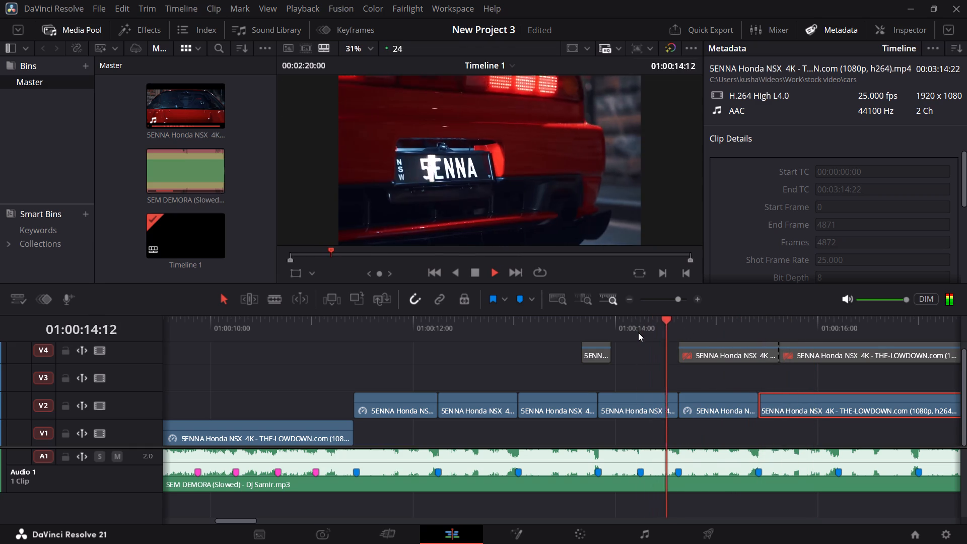
pyautogui.press('space')
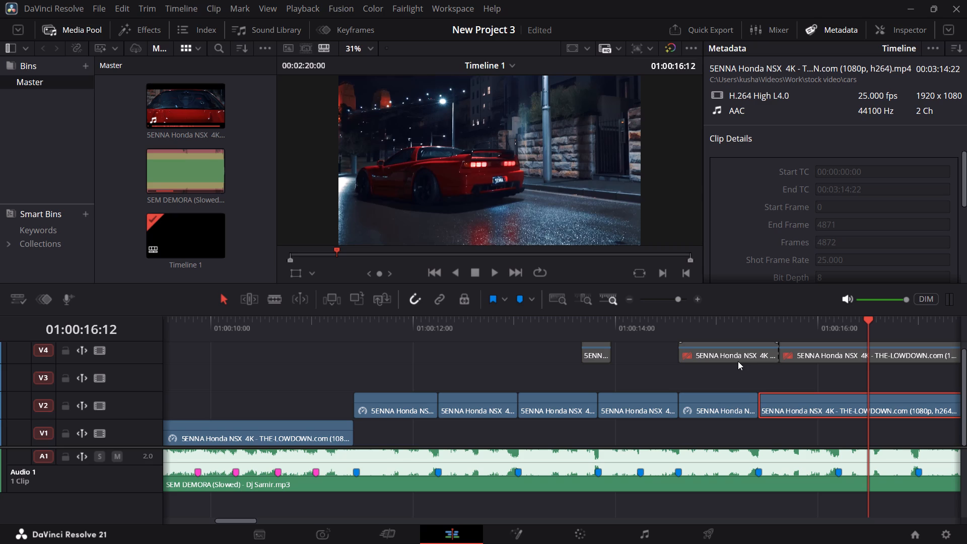
# Play the front-view V2 clip and its adjoining cuts repeatedly from 01:00:14:18 and 01:00:14:12 to check their timing with the music.
pyautogui.click(690, 323)
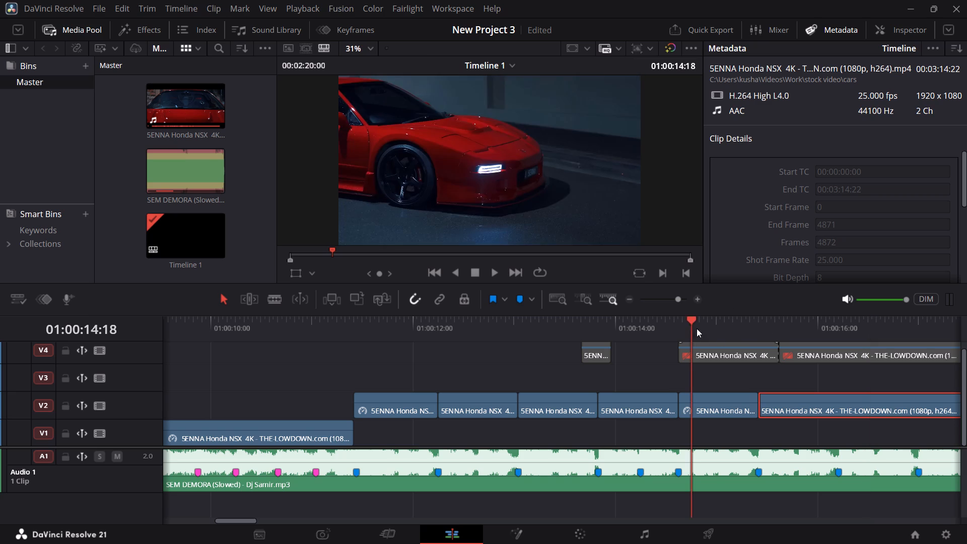
pyautogui.press('space')
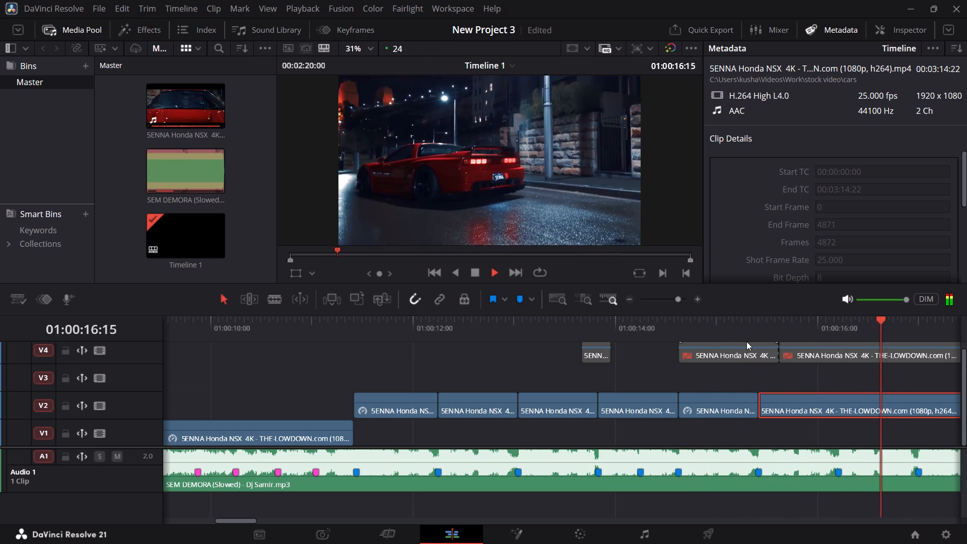
pyautogui.press('space')
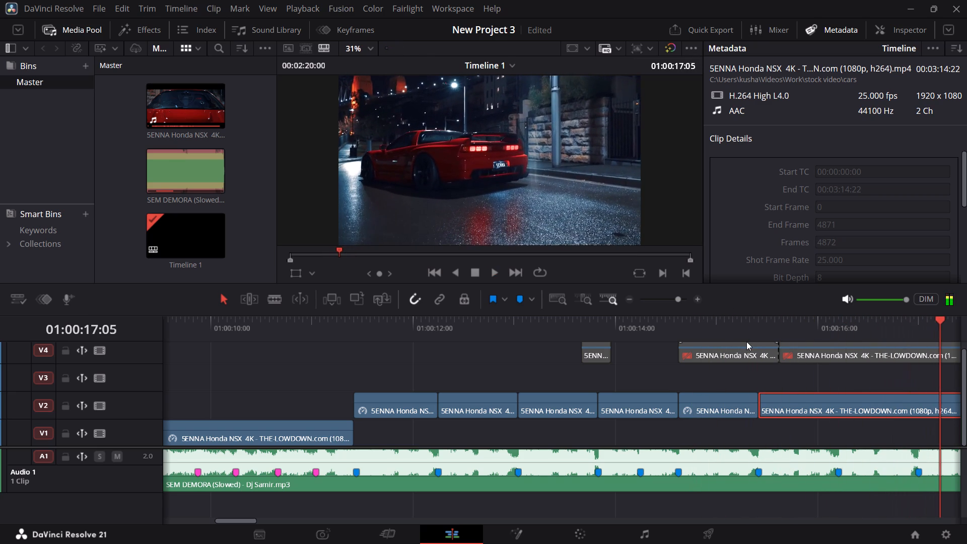
pyautogui.click(665, 331)
pyautogui.press('space')
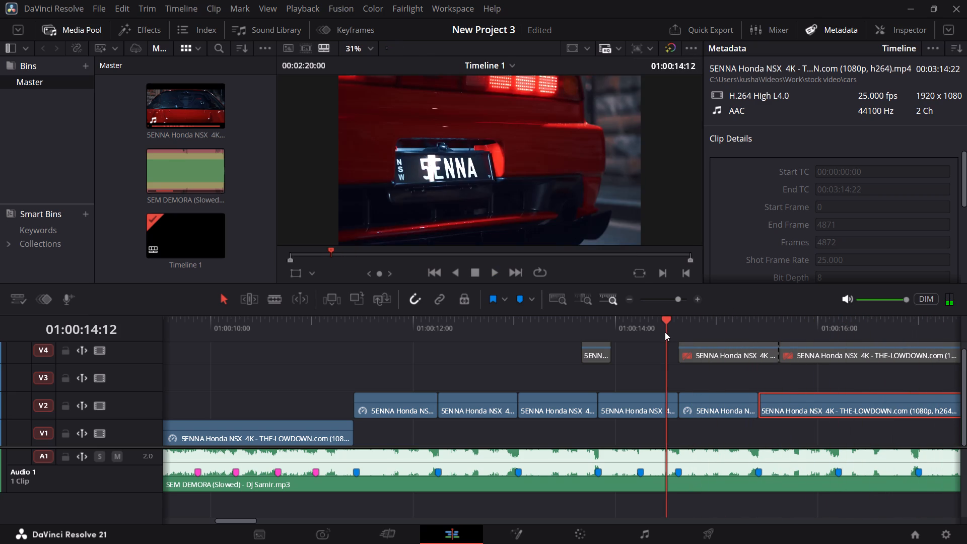
pyautogui.click(665, 332)
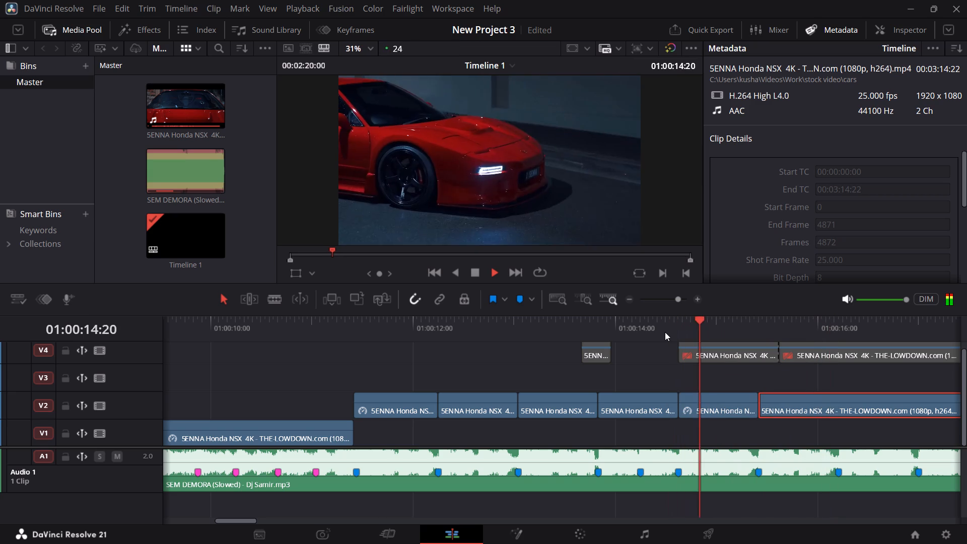
pyautogui.click(665, 332)
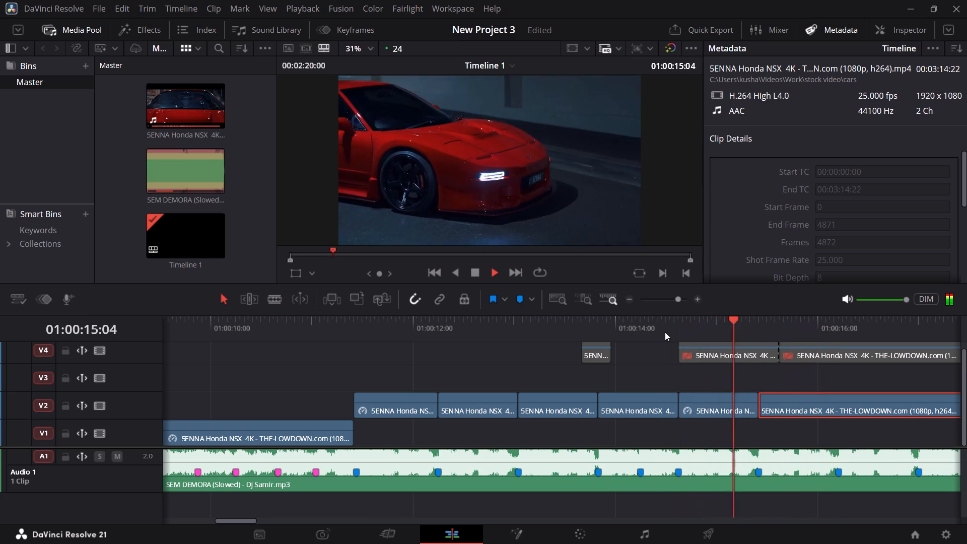
pyautogui.click(665, 332)
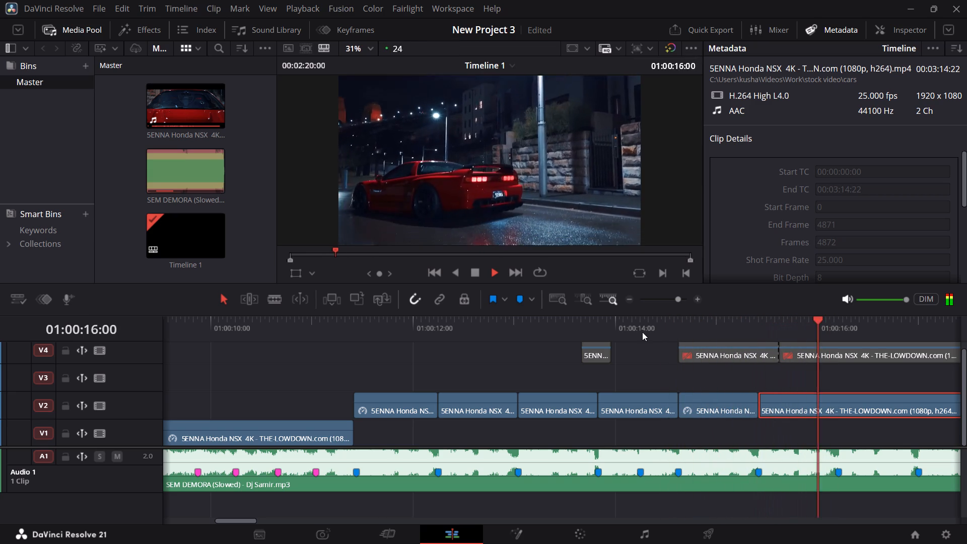
# Replay the section from around 01:00:14:06 and 01:00:13:22 through the licence-plate, front-view and long V2 clips to judge the cuts.
pyautogui.click(642, 332)
pyautogui.click(649, 334)
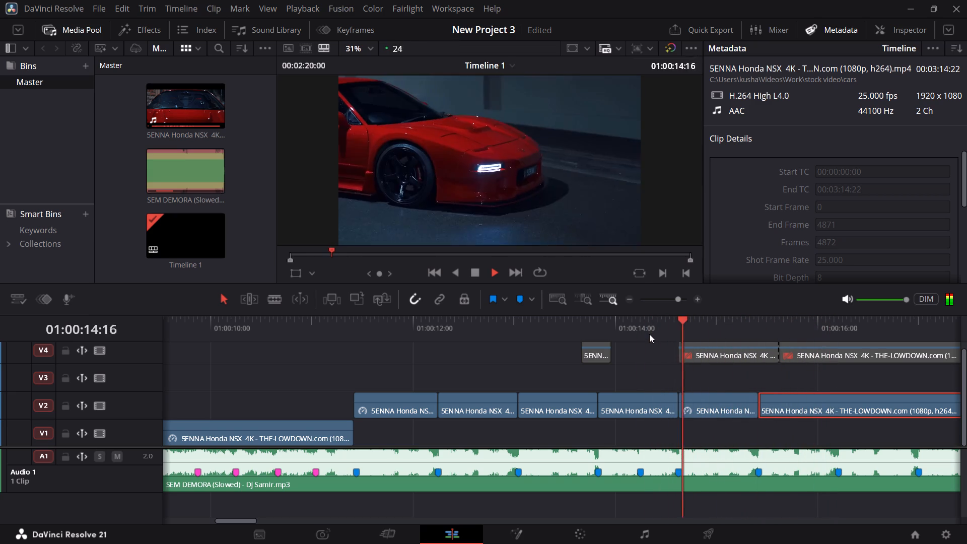
pyautogui.click(649, 334)
pyautogui.click(606, 338)
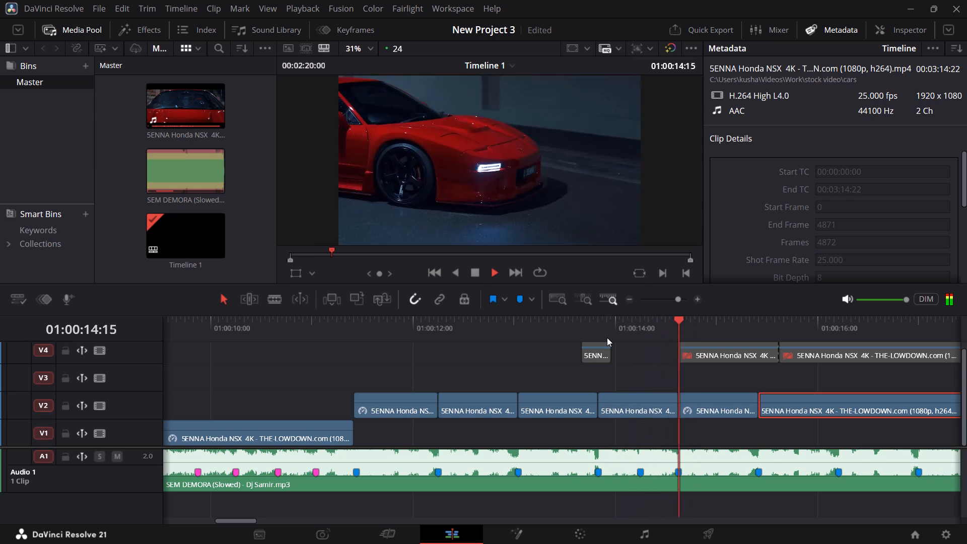
pyautogui.click(607, 335)
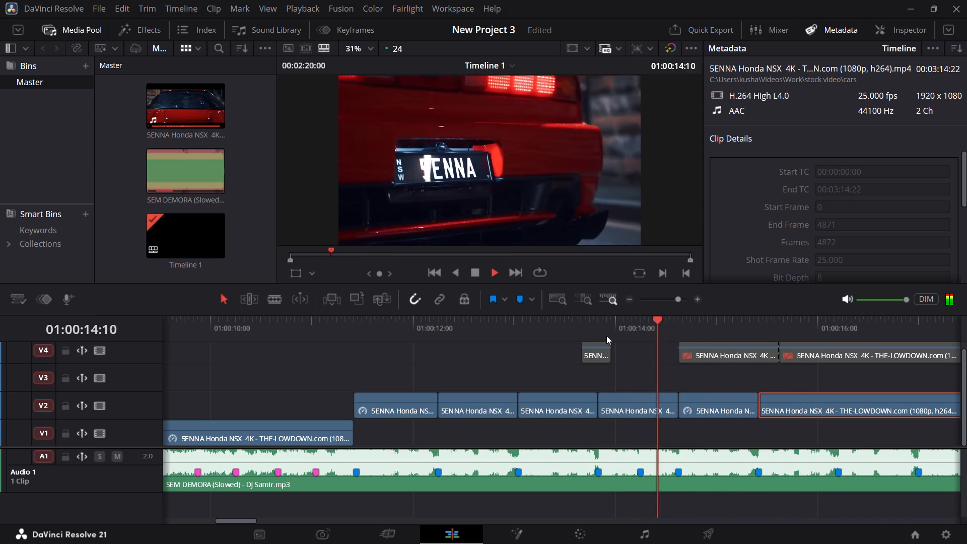
pyautogui.click(606, 335)
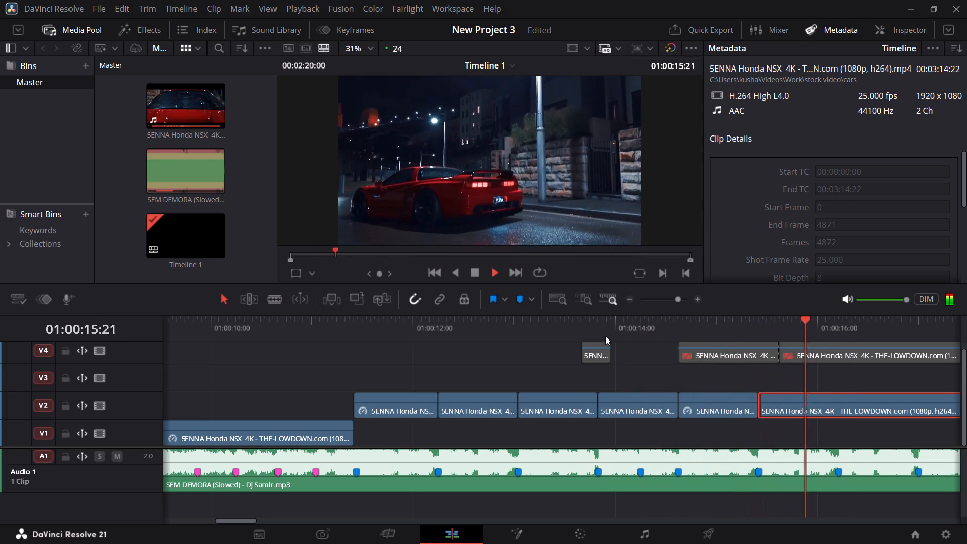
pyautogui.click(605, 336)
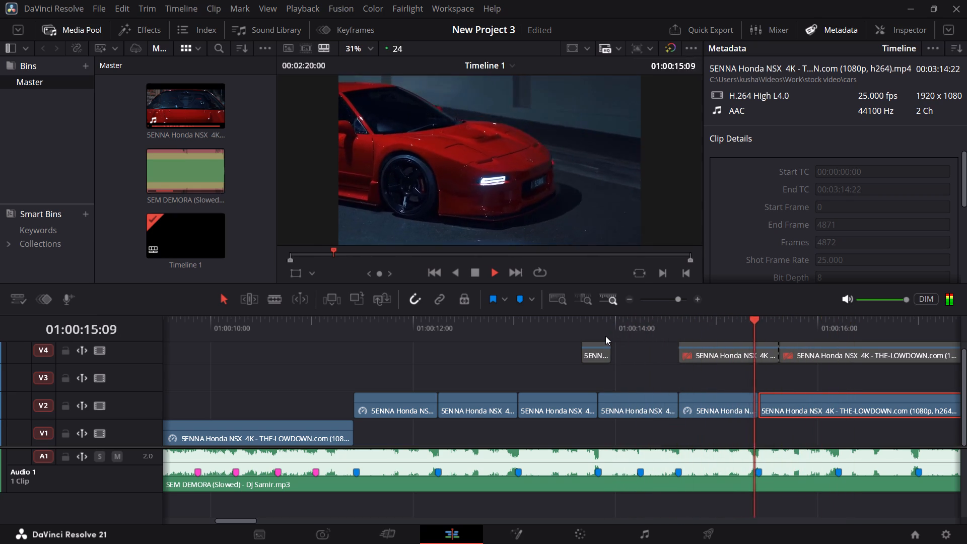
pyautogui.click(605, 336)
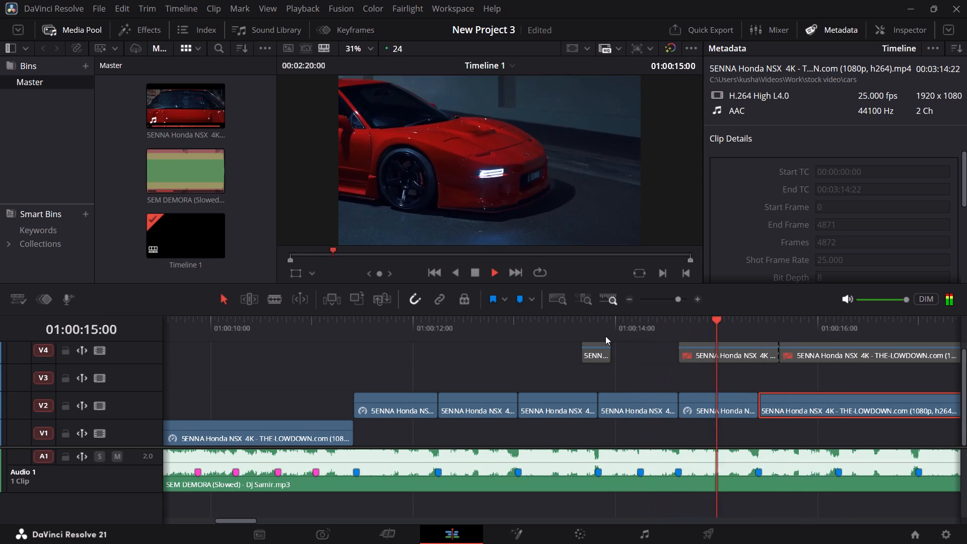
pyautogui.click(605, 336)
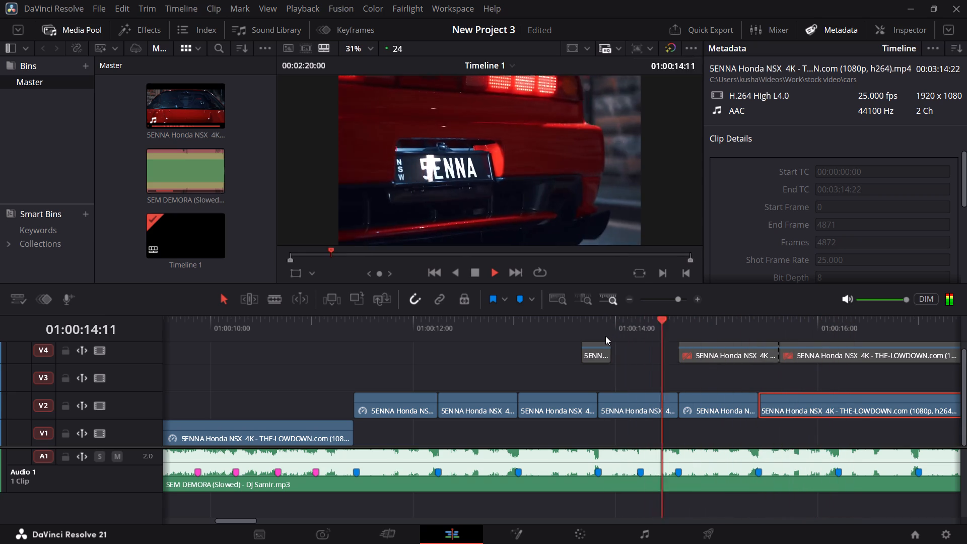
pyautogui.click(605, 336)
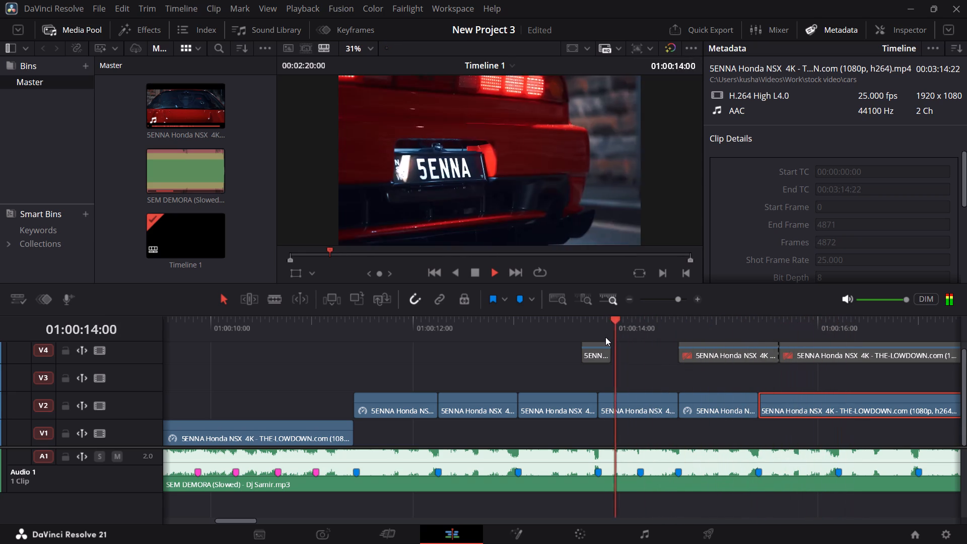
pyautogui.press('space')
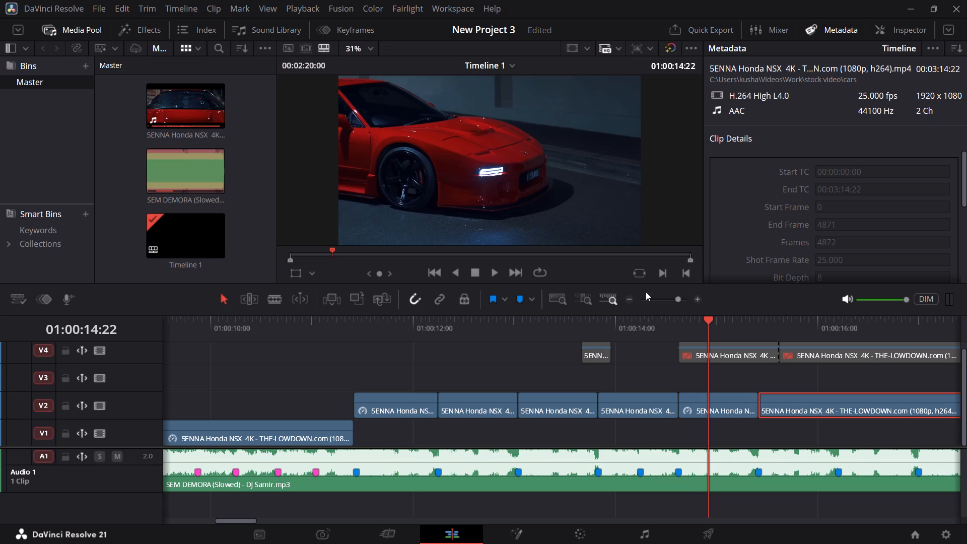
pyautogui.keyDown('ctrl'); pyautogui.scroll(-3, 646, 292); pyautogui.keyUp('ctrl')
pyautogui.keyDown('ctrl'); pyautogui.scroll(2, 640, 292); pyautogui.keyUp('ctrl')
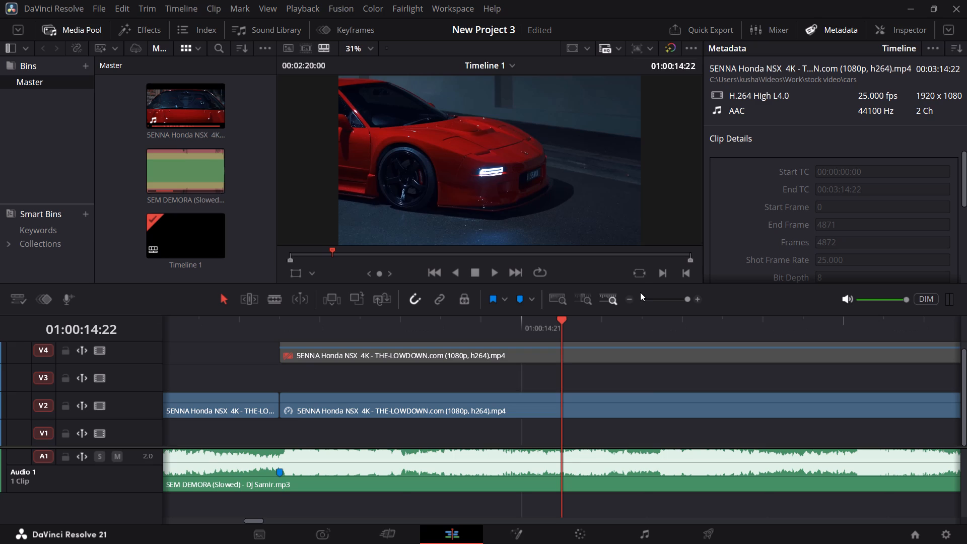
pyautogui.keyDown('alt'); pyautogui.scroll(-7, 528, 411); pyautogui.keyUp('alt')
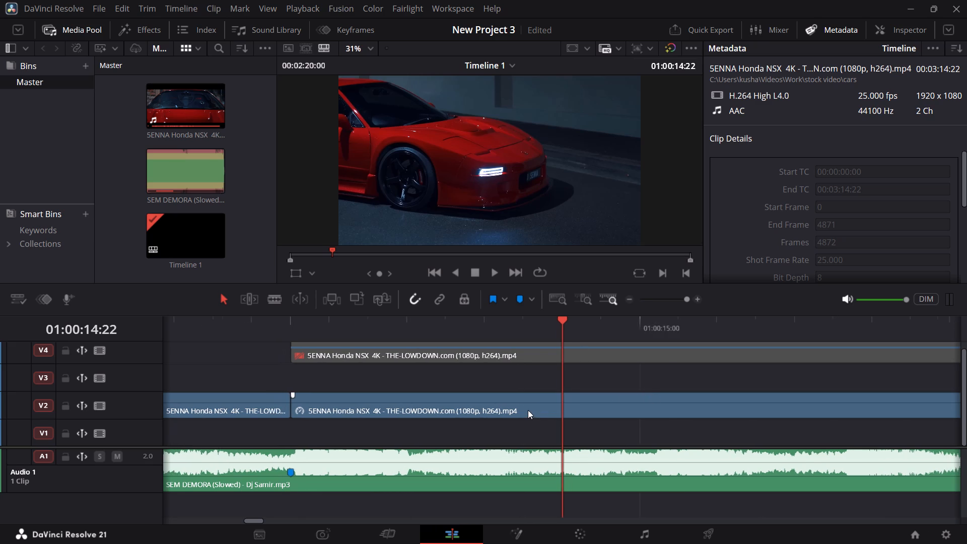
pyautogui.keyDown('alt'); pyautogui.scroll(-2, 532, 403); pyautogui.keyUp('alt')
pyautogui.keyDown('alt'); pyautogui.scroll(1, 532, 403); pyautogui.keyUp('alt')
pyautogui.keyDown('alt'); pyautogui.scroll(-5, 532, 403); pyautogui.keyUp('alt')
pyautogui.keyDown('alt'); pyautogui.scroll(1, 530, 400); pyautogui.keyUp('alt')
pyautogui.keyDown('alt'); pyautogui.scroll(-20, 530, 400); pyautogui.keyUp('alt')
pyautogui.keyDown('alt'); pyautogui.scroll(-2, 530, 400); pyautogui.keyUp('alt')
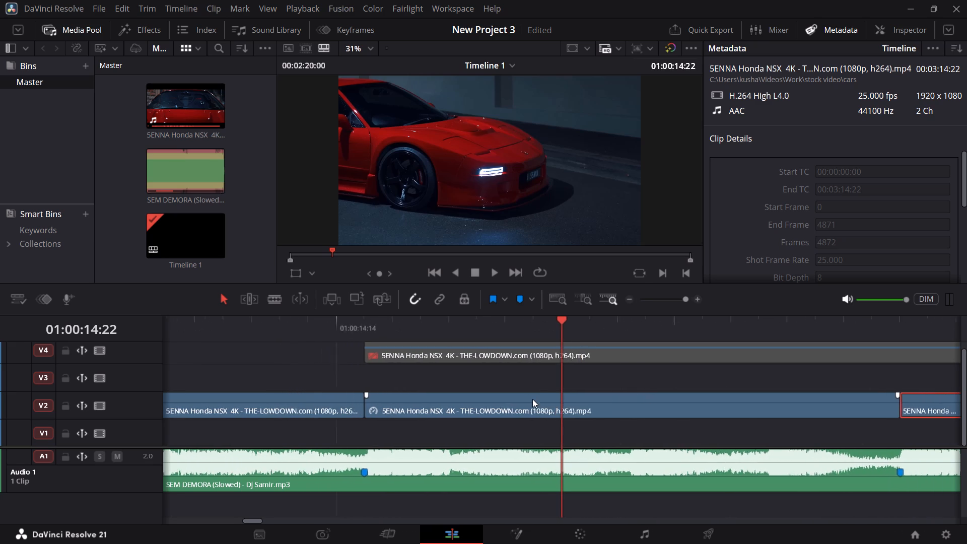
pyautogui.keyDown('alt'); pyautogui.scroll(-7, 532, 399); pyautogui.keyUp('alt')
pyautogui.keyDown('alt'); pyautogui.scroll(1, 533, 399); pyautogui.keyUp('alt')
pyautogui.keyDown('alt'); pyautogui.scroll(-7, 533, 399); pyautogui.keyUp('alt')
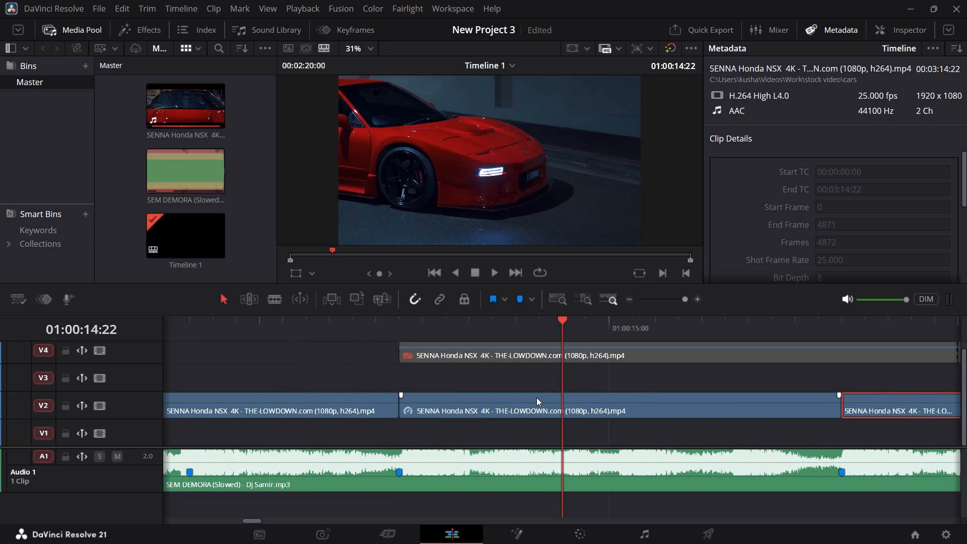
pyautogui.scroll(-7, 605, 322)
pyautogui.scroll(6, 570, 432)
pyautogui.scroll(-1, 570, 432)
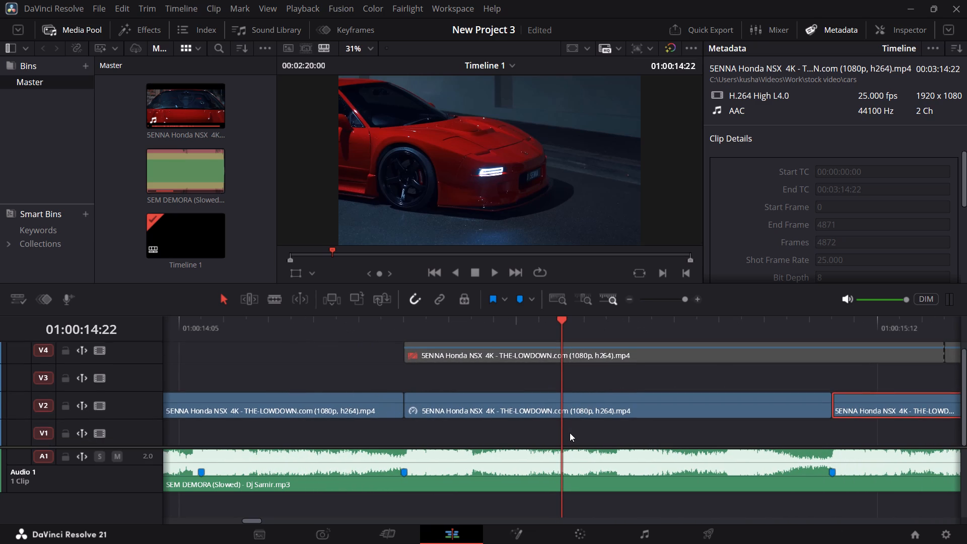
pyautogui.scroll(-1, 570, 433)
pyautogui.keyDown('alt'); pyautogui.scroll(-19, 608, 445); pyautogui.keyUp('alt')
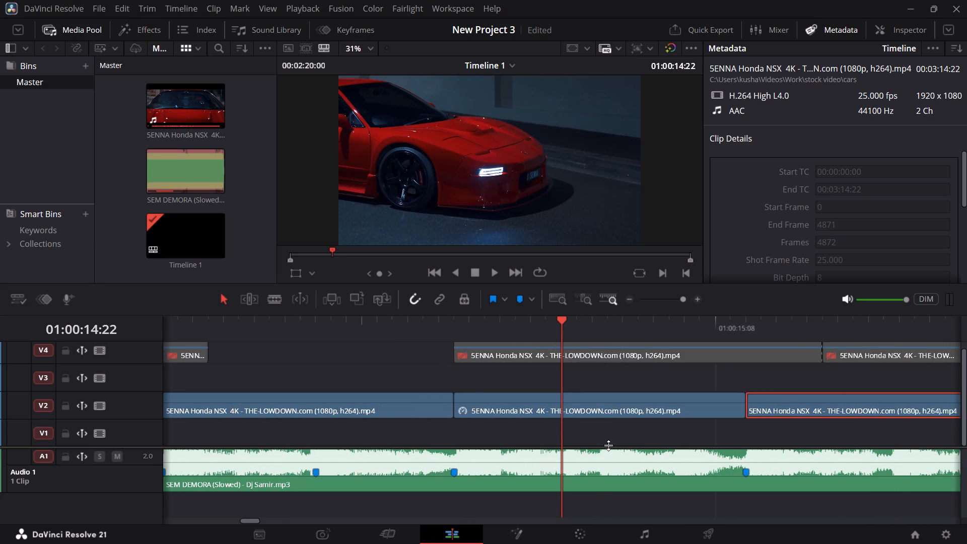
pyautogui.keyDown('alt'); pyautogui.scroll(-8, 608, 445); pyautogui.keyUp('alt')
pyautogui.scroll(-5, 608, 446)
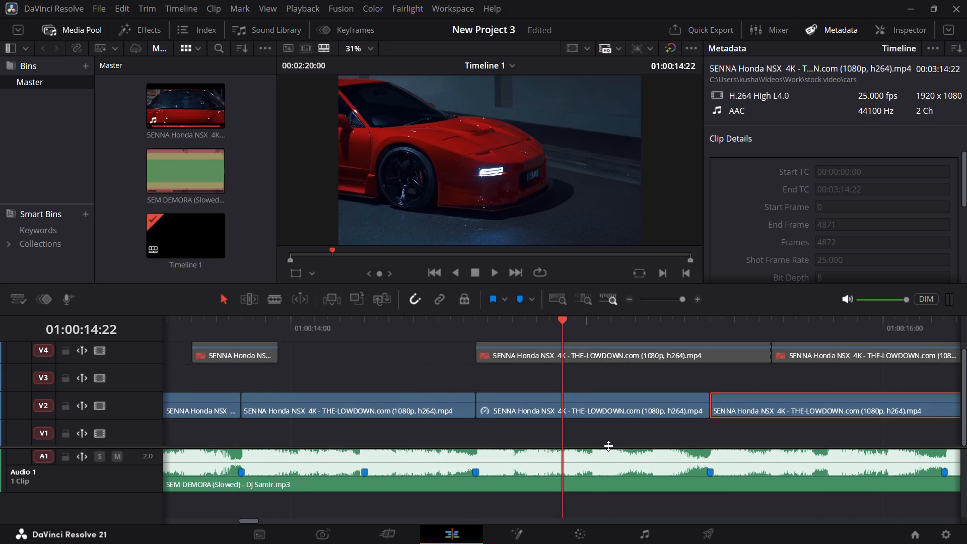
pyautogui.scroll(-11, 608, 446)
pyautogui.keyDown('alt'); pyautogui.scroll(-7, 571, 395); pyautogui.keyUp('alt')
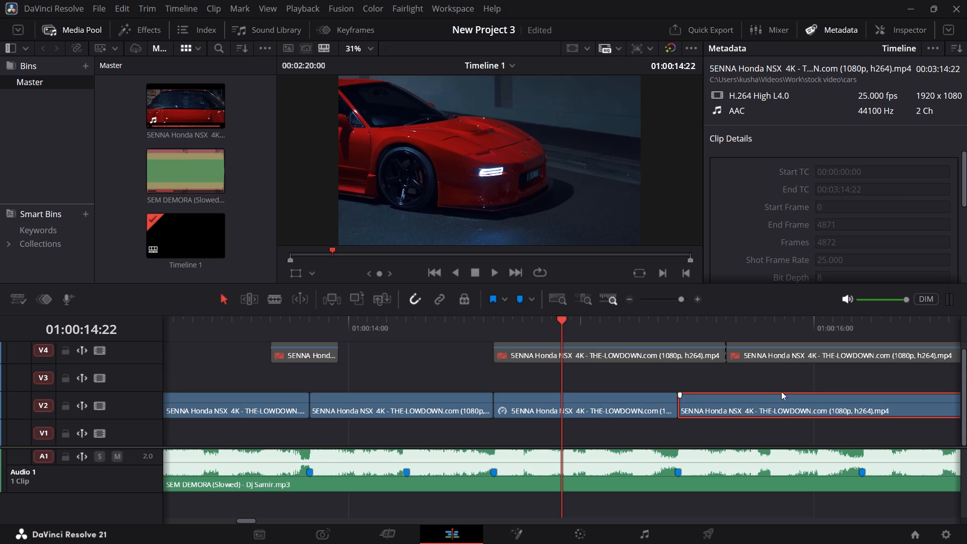
# Trim the end of the long last V2 clip back to Marker 6 at 01:00:16:05.
pyautogui.keyDown('alt'); pyautogui.scroll(-20, 547, 372); pyautogui.keyUp('alt')
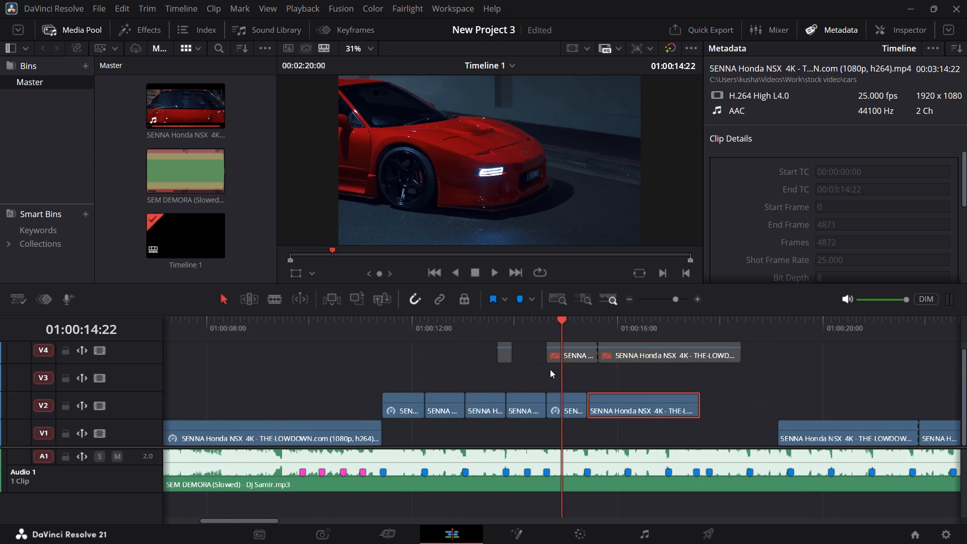
pyautogui.keyDown('alt'); pyautogui.scroll(-1, 550, 369); pyautogui.keyUp('alt')
pyautogui.keyDown('alt'); pyautogui.scroll(2, 550, 369); pyautogui.keyUp('alt')
pyautogui.keyDown('ctrl'); pyautogui.scroll(-2, 571, 396); pyautogui.keyUp('ctrl')
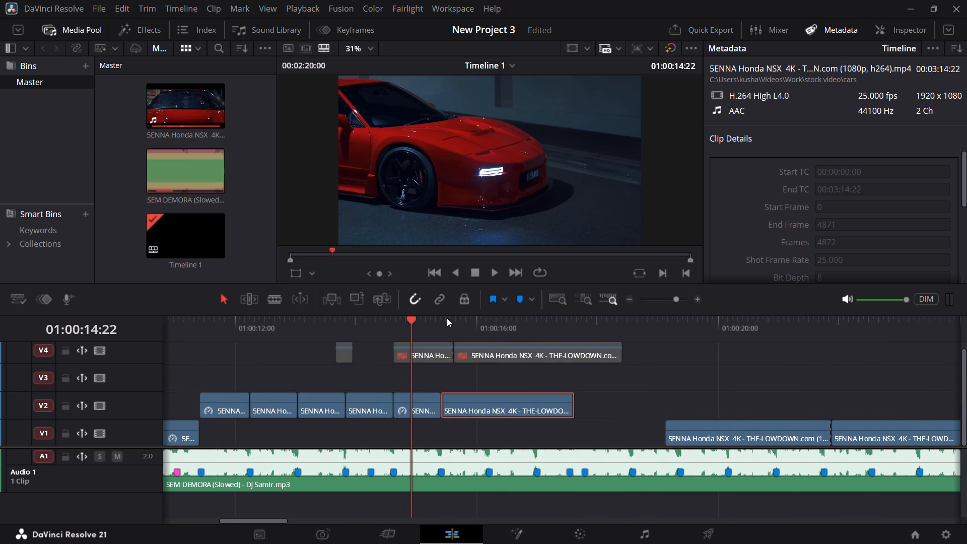
pyautogui.click(427, 318)
pyautogui.moveTo(472, 327); pyautogui.dragTo(574, 325)
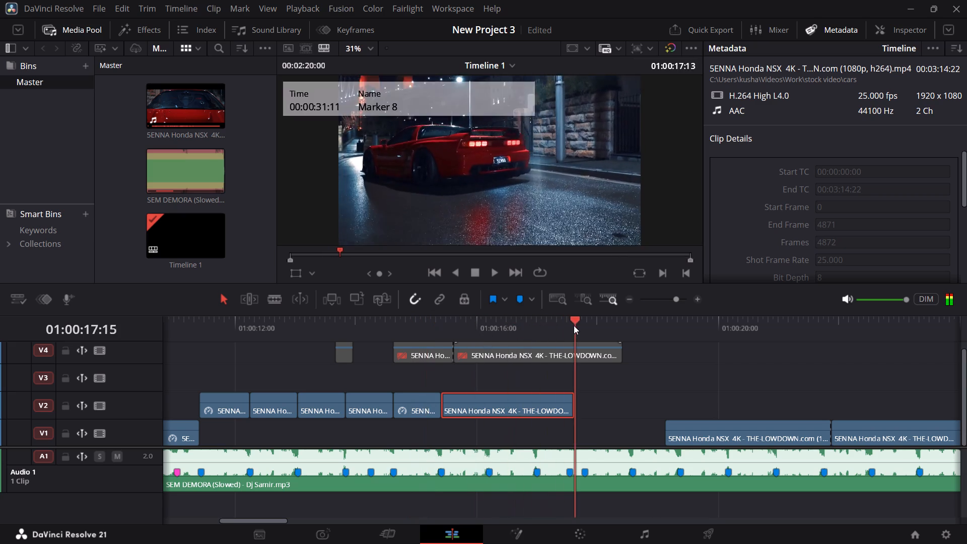
pyautogui.moveTo(574, 325); pyautogui.dragTo(484, 325)
pyautogui.moveTo(573, 405); pyautogui.dragTo(566, 405)
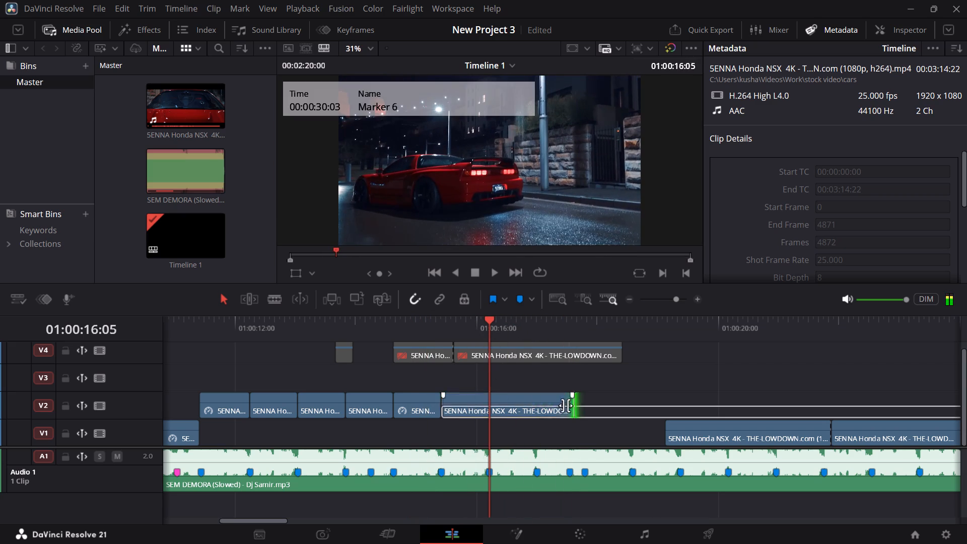
pyautogui.moveTo(566, 405); pyautogui.dragTo(490, 414)
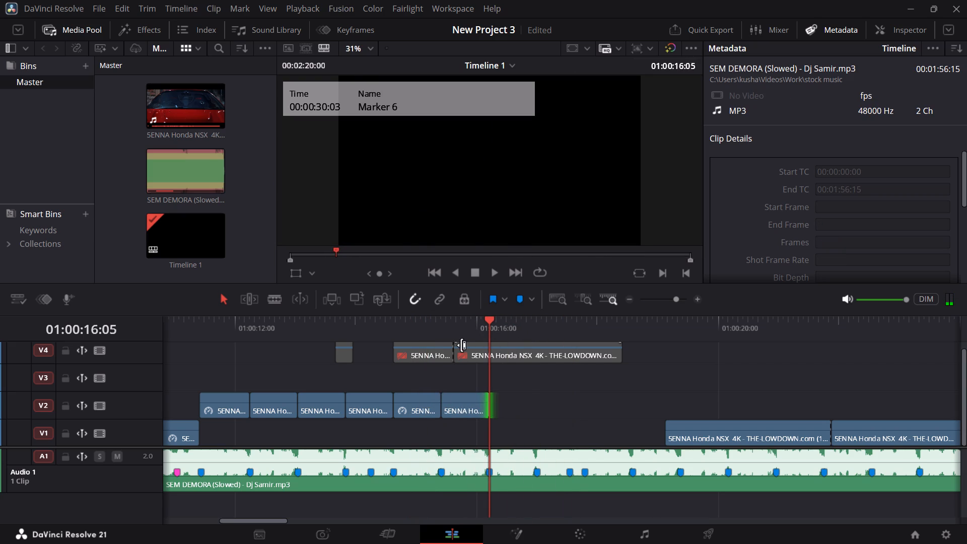
# Select all the V1 clips after the gap and move them earlier together, starting at the trimmed V2 clip's end.
pyautogui.click(466, 334)
pyautogui.click(583, 403)
pyautogui.keyDown('alt'); pyautogui.scroll(-5, 603, 409); pyautogui.keyUp('alt')
pyautogui.keyDown('ctrl'); pyautogui.scroll(-3, 677, 416); pyautogui.keyUp('ctrl')
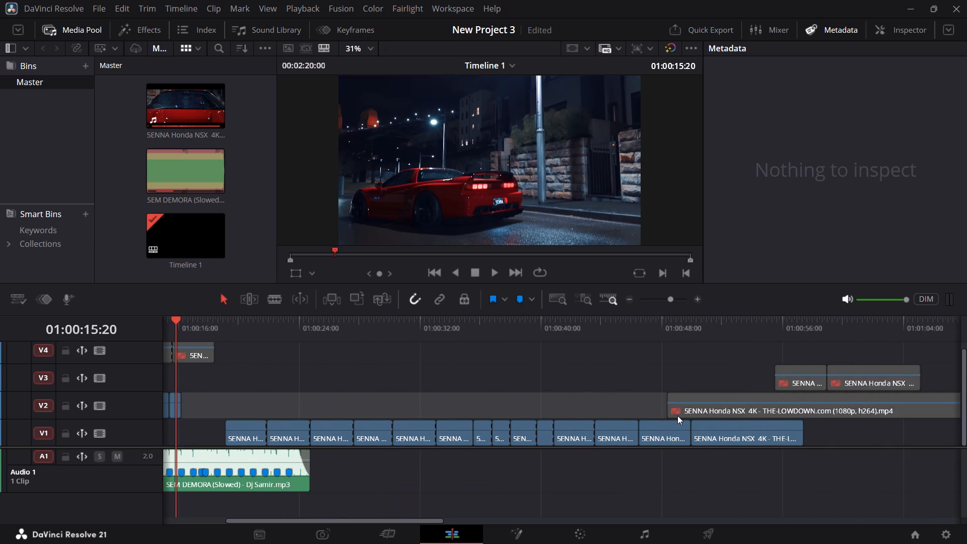
pyautogui.moveTo(824, 434); pyautogui.dragTo(243, 440)
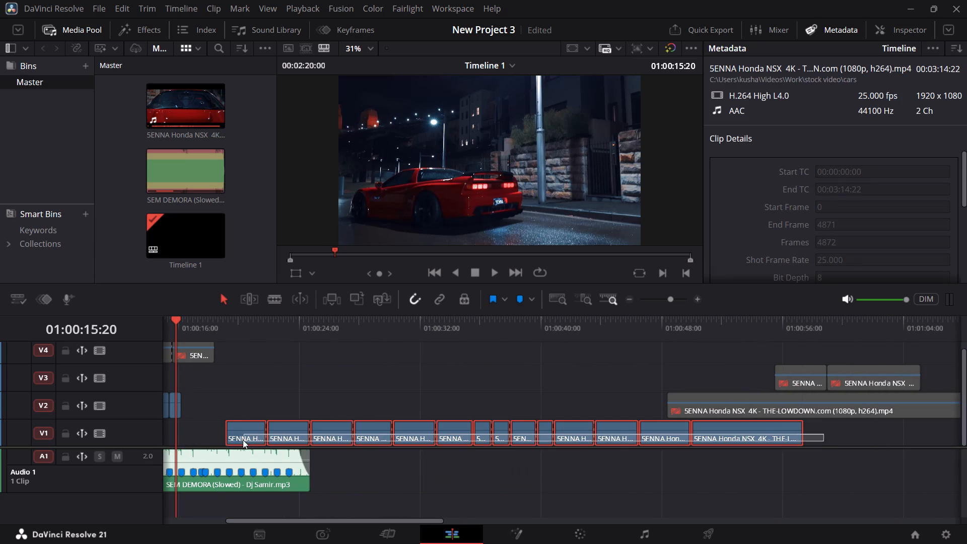
pyautogui.moveTo(243, 440); pyautogui.dragTo(243, 441)
pyautogui.moveTo(241, 436); pyautogui.dragTo(196, 436)
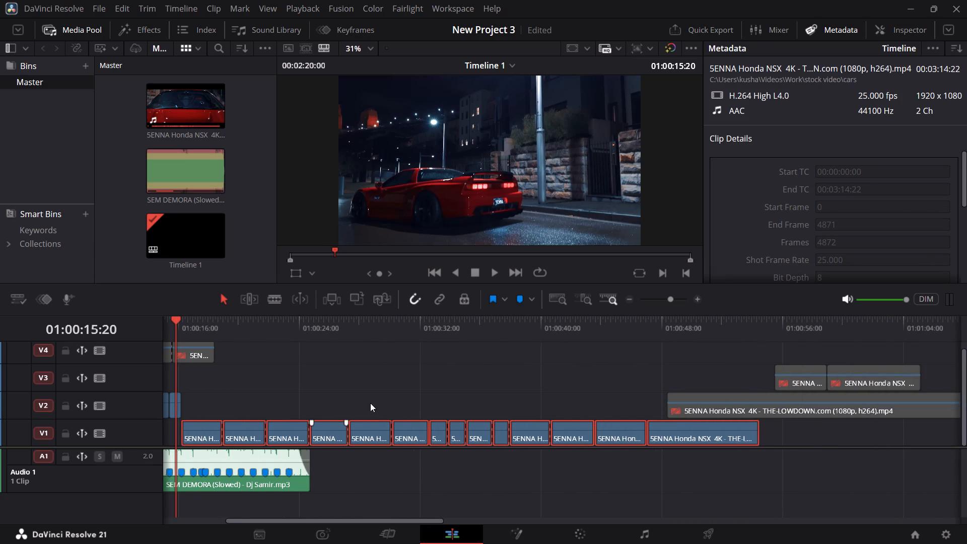
pyautogui.click(369, 399)
# Play the cut from the trimmed V2 clip into the first moved V1 clip, starting around 01:00:16:04, to check its timing.
pyautogui.keyDown('alt'); pyautogui.scroll(6, 328, 405); pyautogui.keyUp('alt')
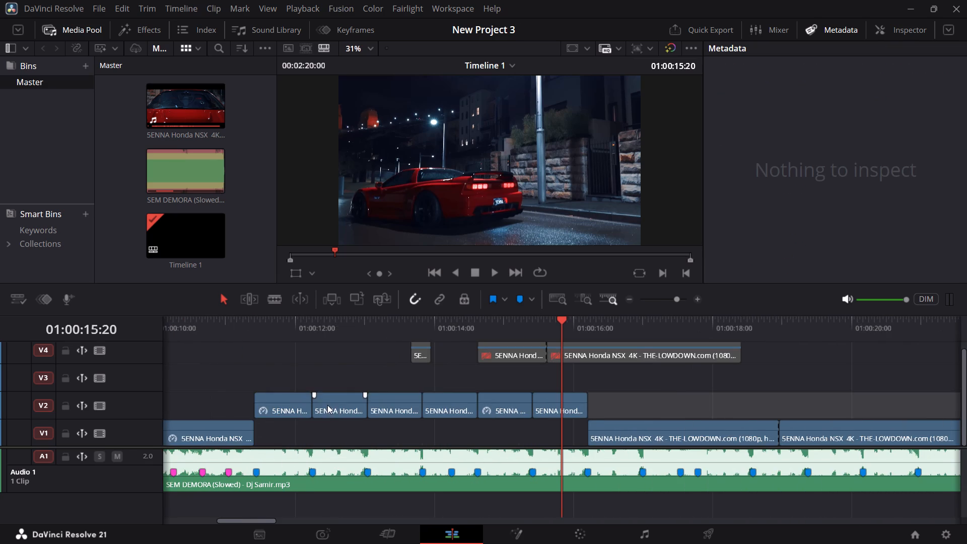
pyautogui.keyDown('alt'); pyautogui.scroll(10, 609, 402); pyautogui.keyUp('alt')
pyautogui.keyDown('ctrl'); pyautogui.scroll(-3, 612, 334); pyautogui.keyUp('ctrl')
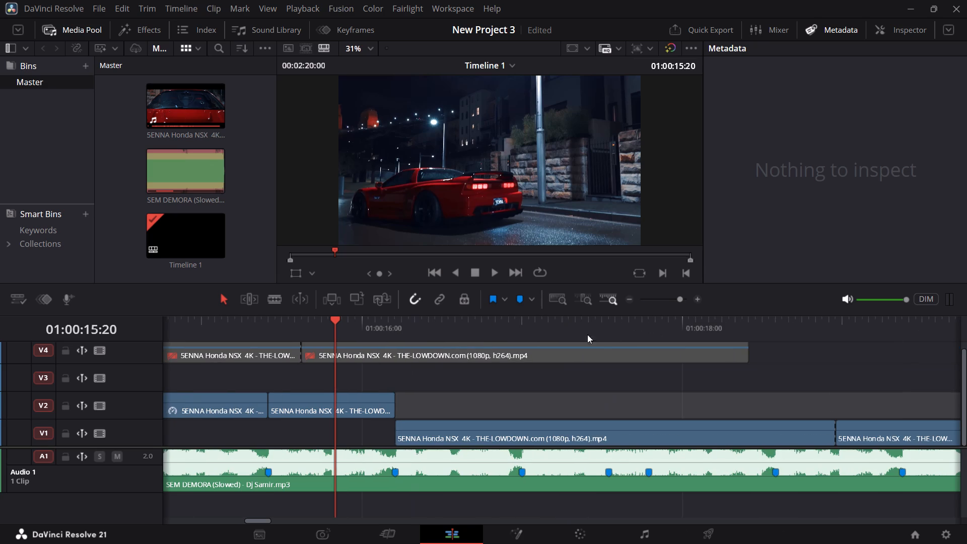
pyautogui.click(391, 334)
pyautogui.press('space')
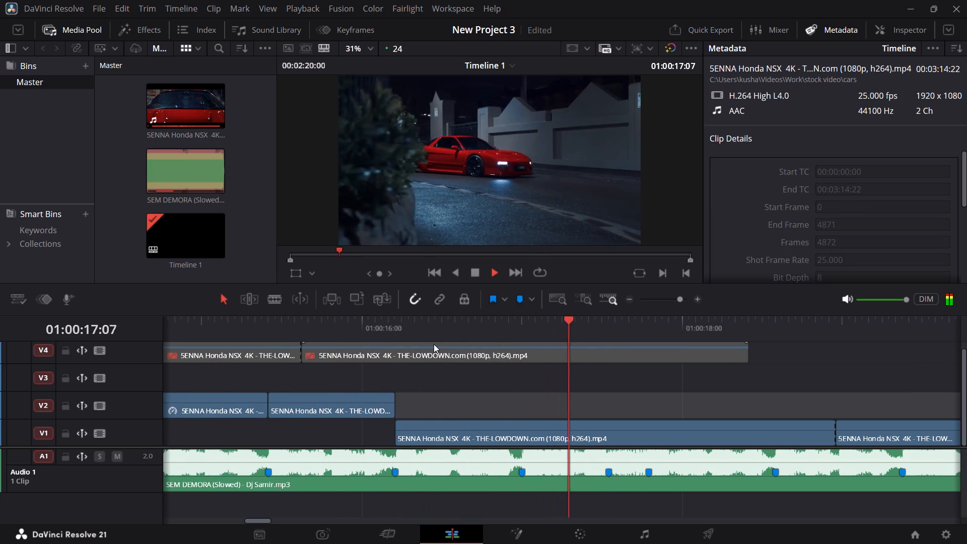
pyautogui.press('space')
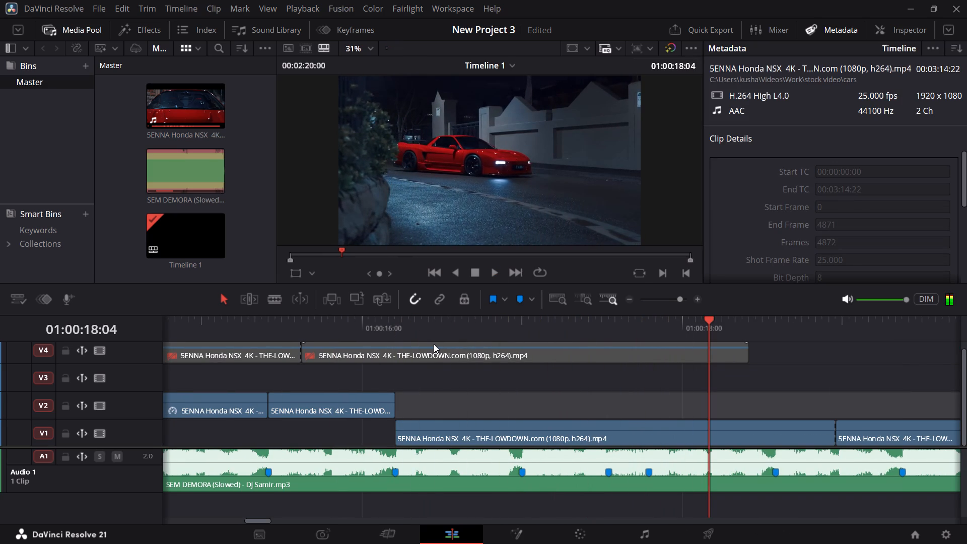
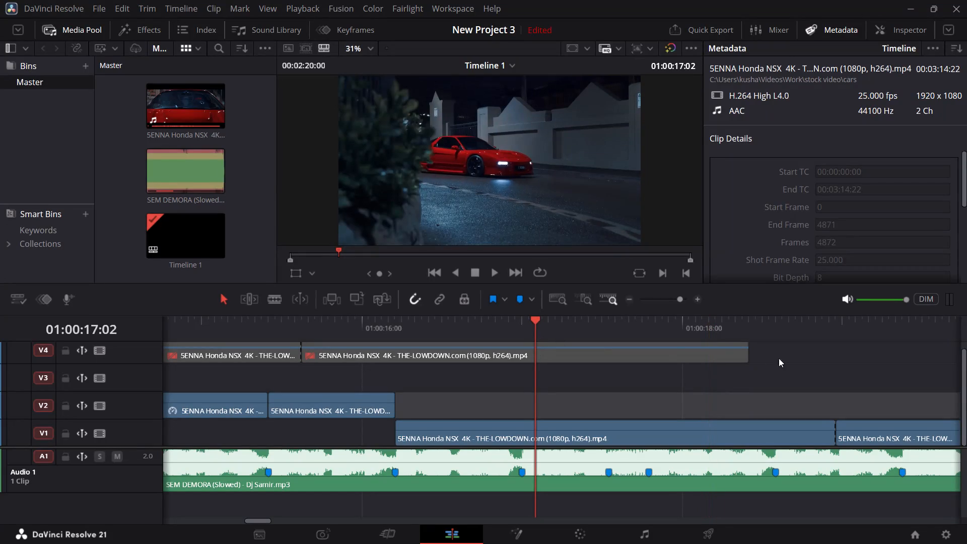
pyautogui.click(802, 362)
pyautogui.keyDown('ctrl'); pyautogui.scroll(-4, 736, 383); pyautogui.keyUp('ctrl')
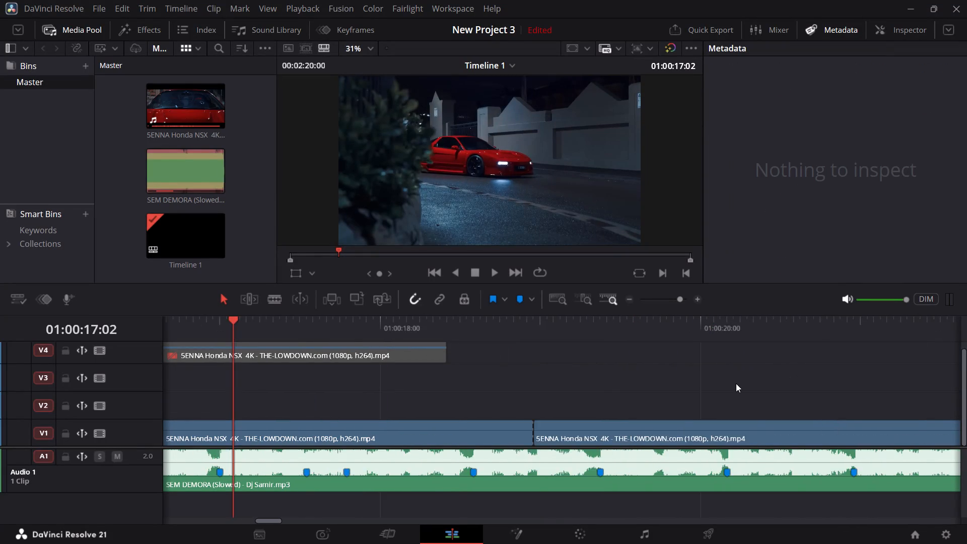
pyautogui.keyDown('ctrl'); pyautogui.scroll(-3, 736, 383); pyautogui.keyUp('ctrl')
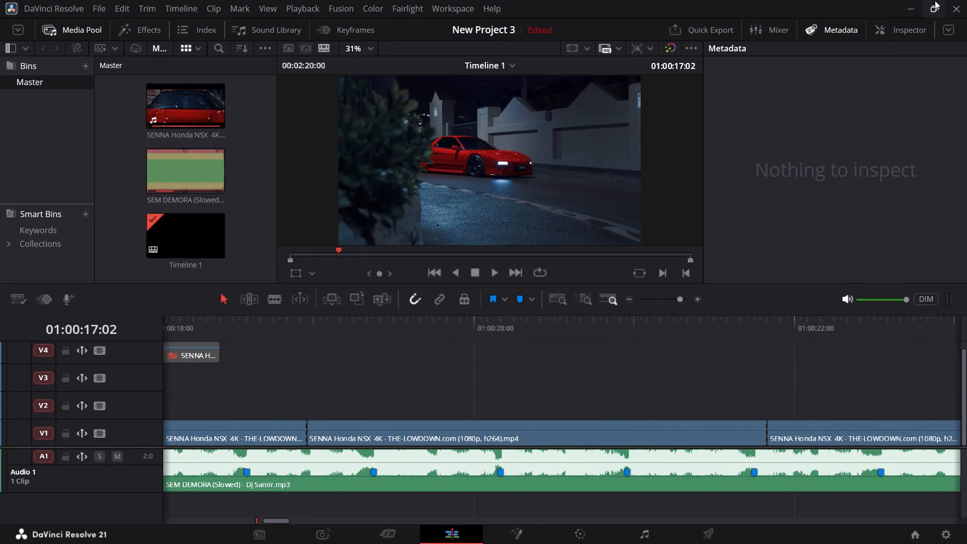